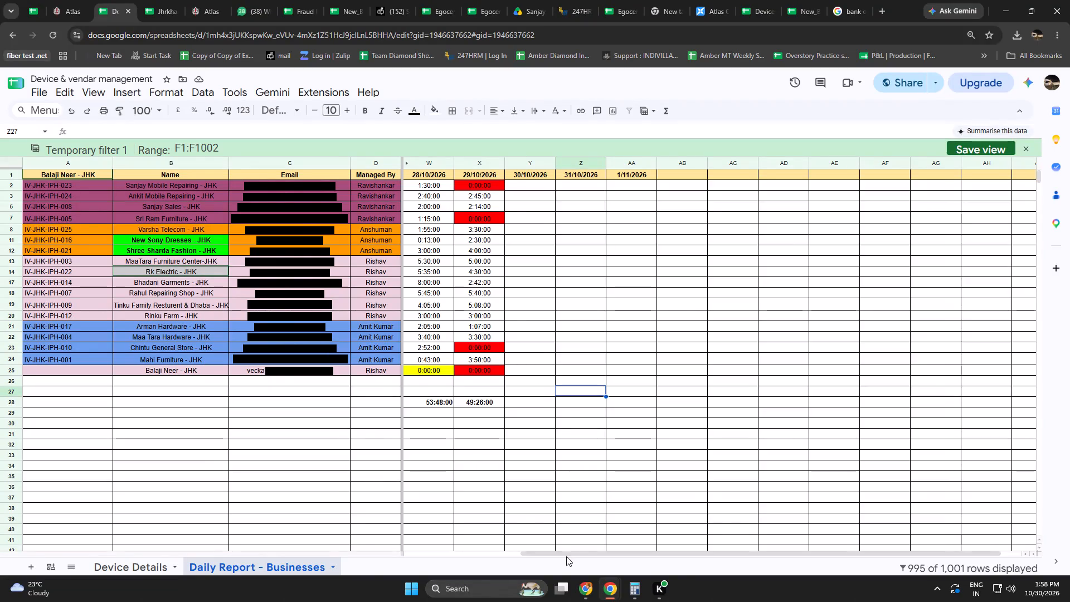
Set the status of Bhadani Garments - JHK in row 17 to Inactive.
left_click_drag(556, 551, 484, 544)
left_click_drag(529, 552, 495, 555)
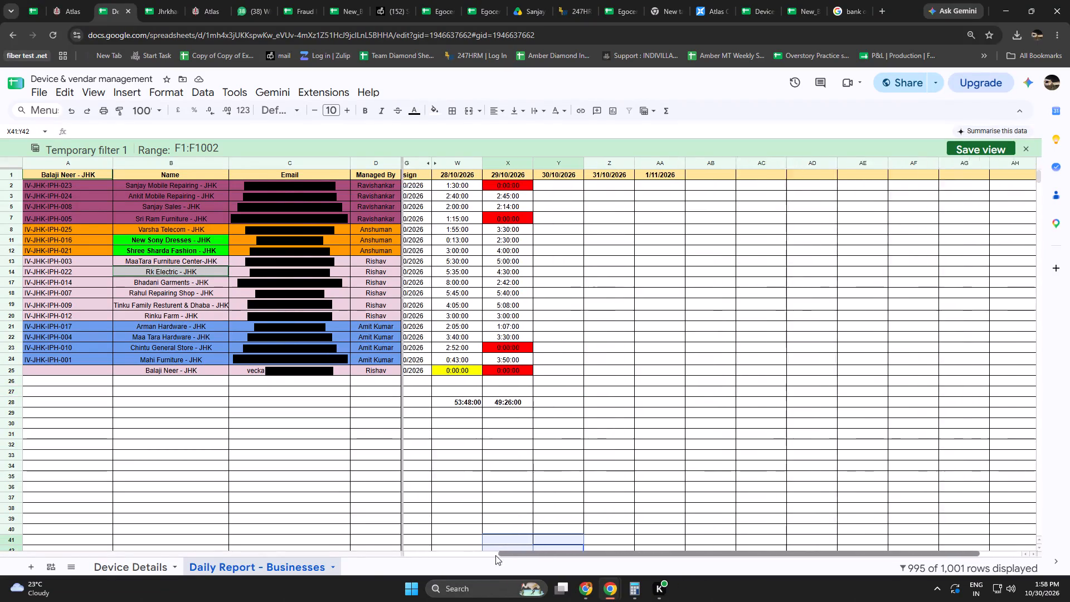
left_click_drag(495, 555, 279, 547)
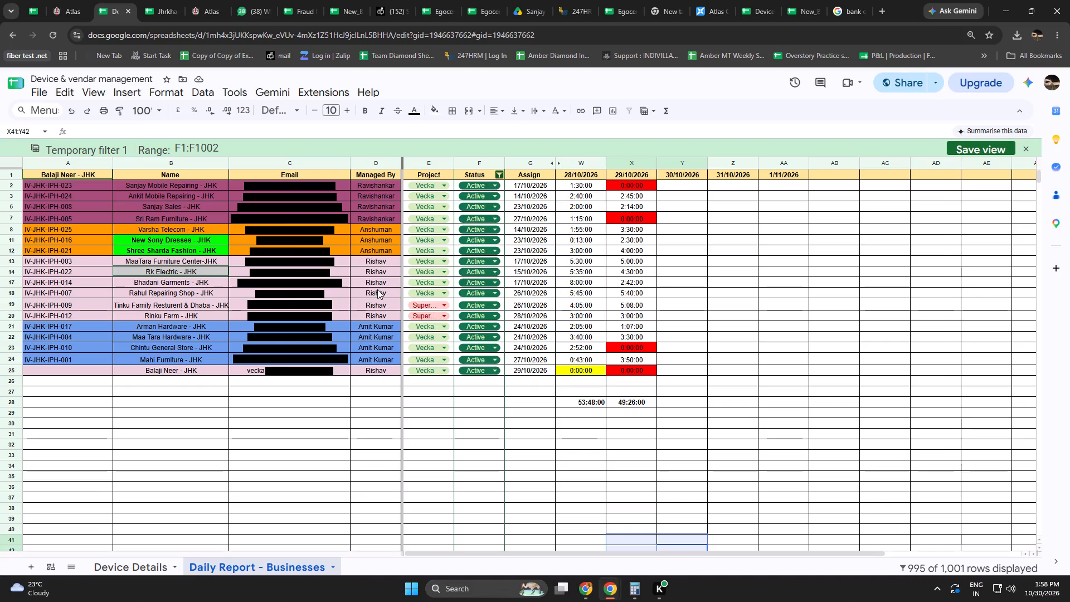
left_click(484, 283)
left_click(469, 308)
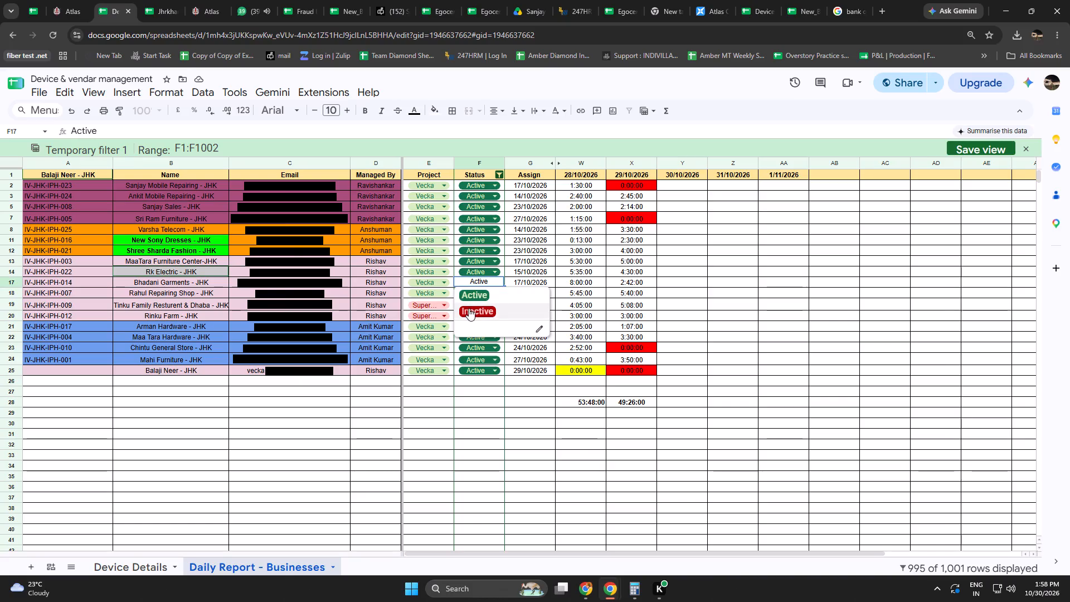
left_click(476, 472)
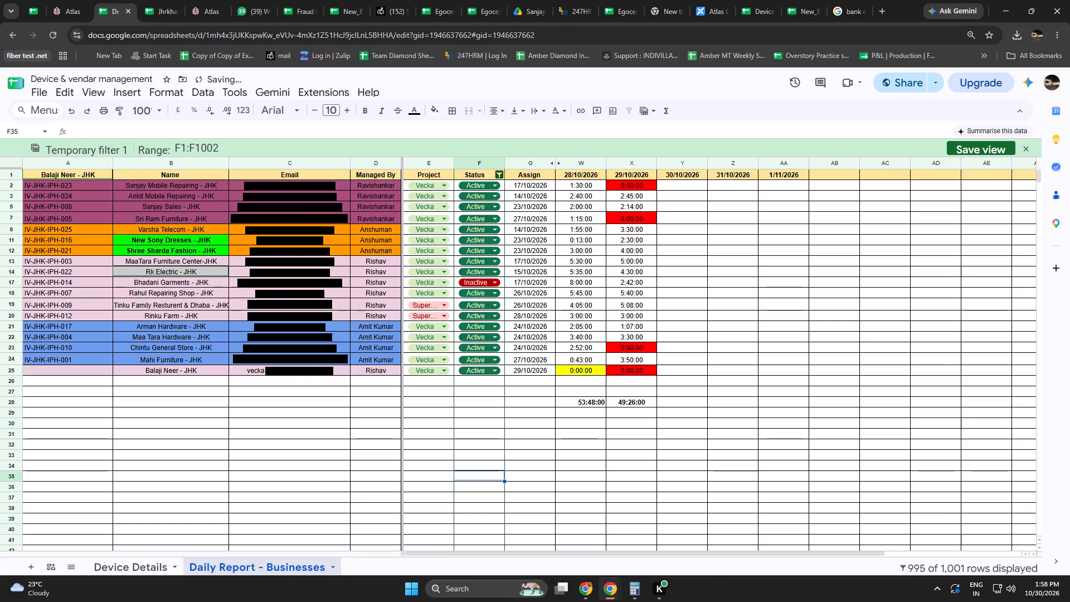
Fill the empty device ID cell A25 from the cell above and change the ID to IV-JHK-IPH-011.
left_click_drag(423, 552, 393, 553)
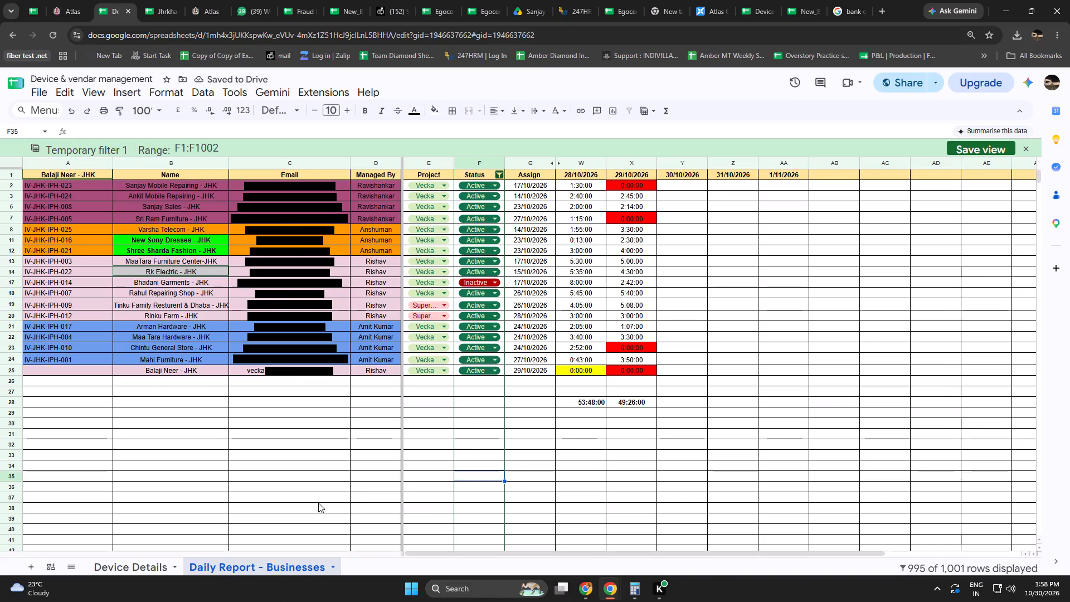
left_click(43, 381)
left_click_drag(79, 363, 77, 372)
key("ctrl+d")
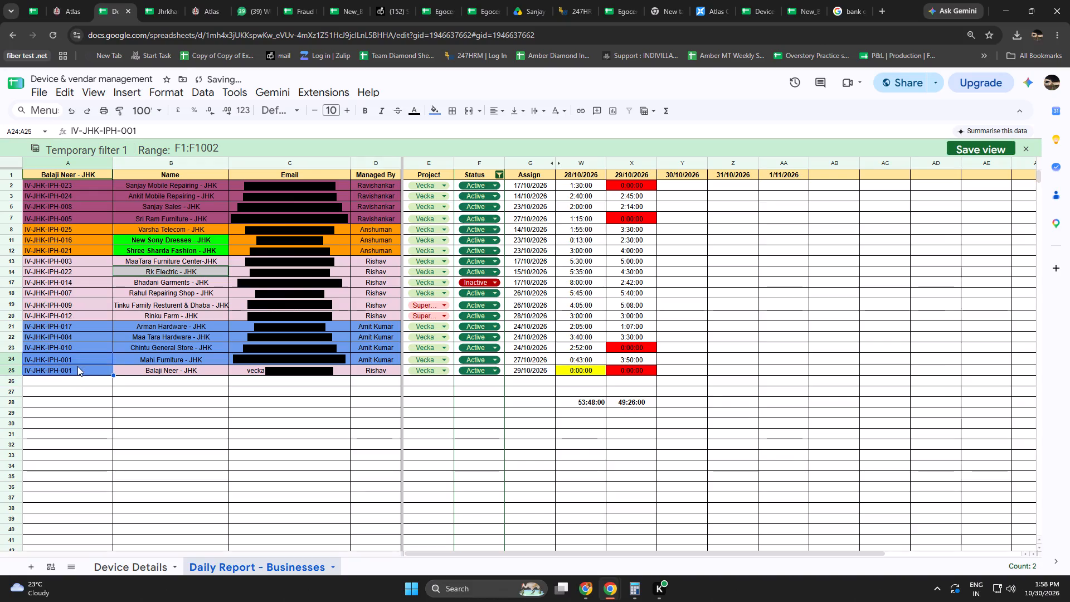
double_click(76, 373)
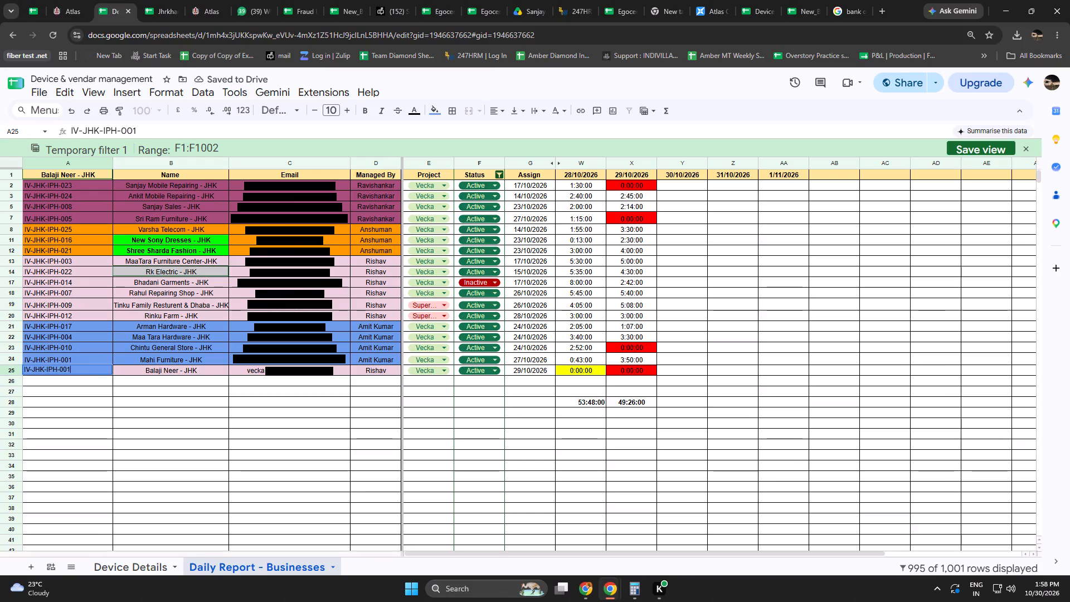
key("BackSpace")
key("BackSpace")
type("11")
key("Return")
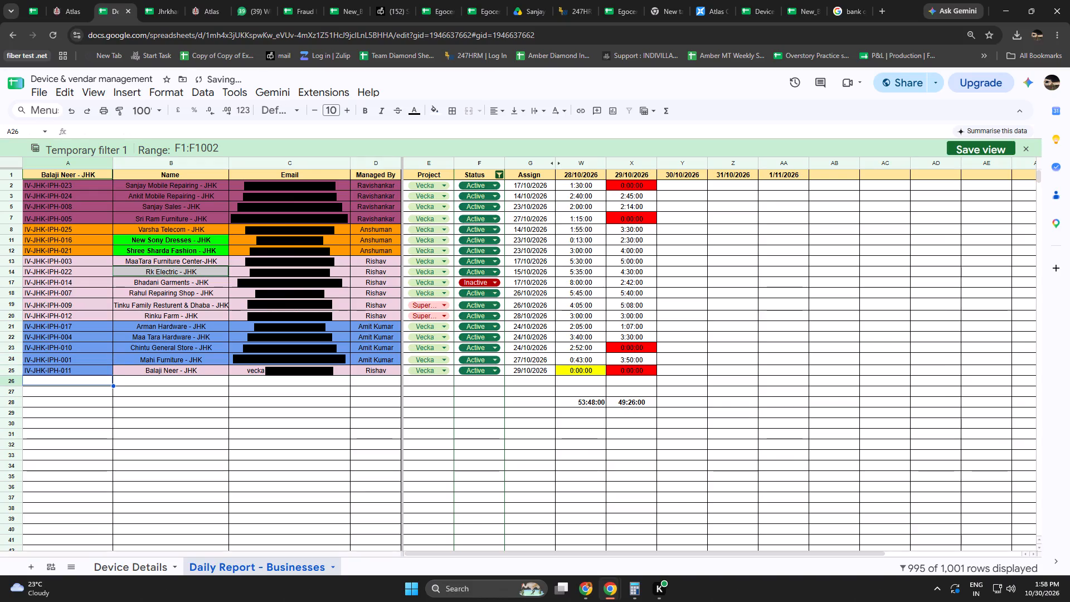
Change the fill colour of device ID cell A25 to the light pink used in the rest of its row.
left_click(157, 408)
left_click(107, 371)
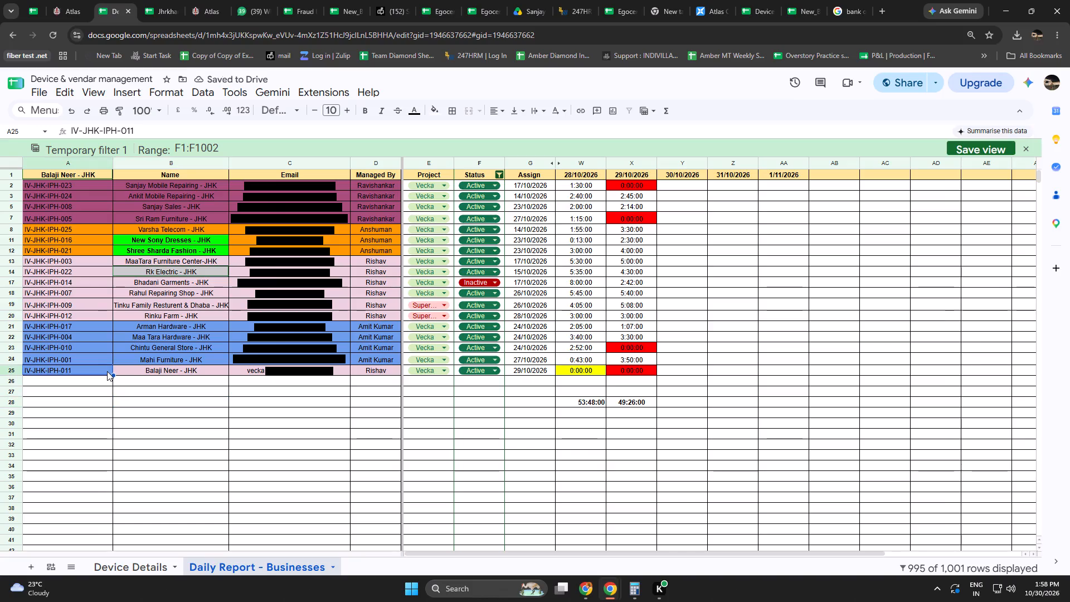
left_click(367, 114)
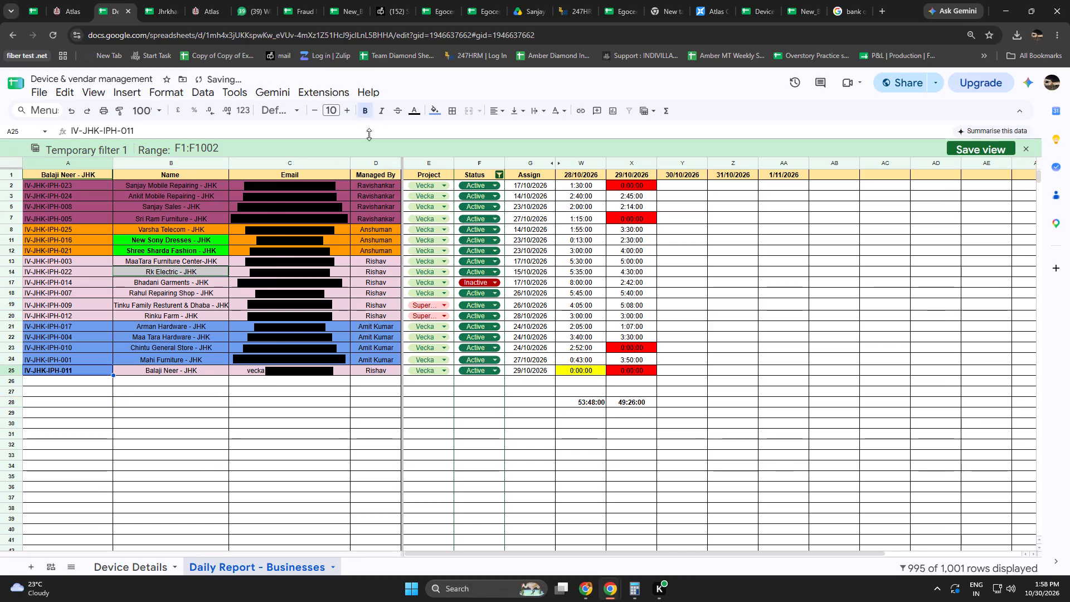
left_click(361, 103)
left_click(432, 108)
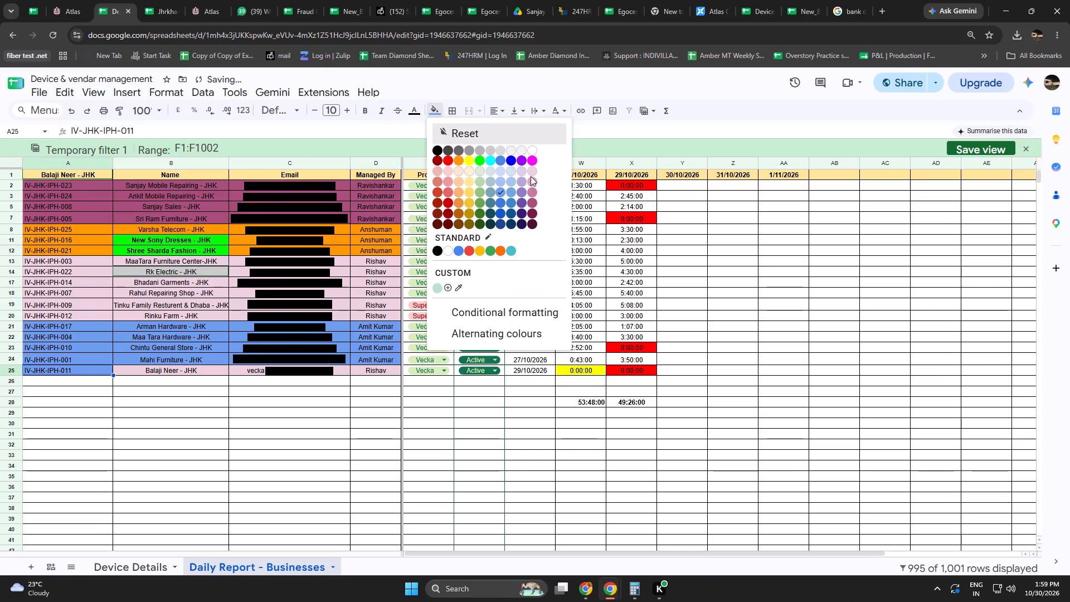
left_click(529, 170)
left_click(244, 405)
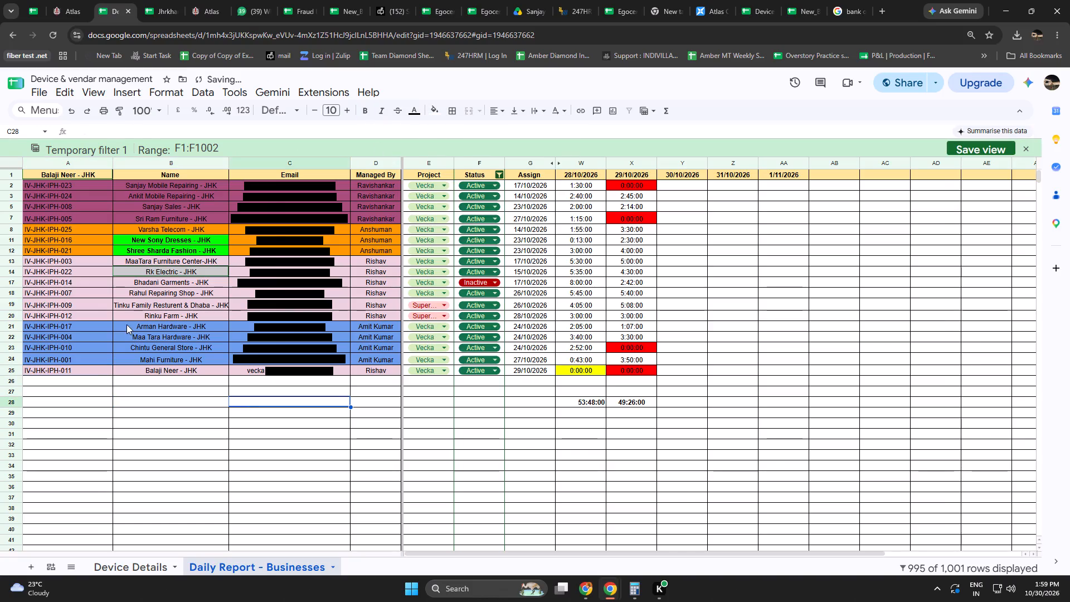
Try to apply the light pink fill to the Rk Electric - JHK name cell.
left_click(206, 294)
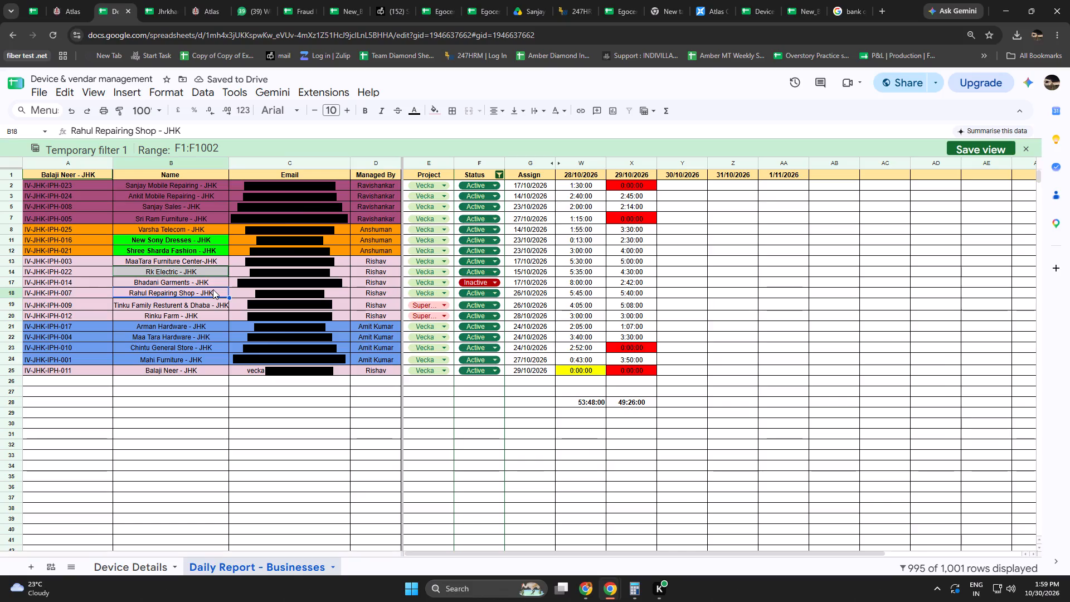
left_click(187, 275)
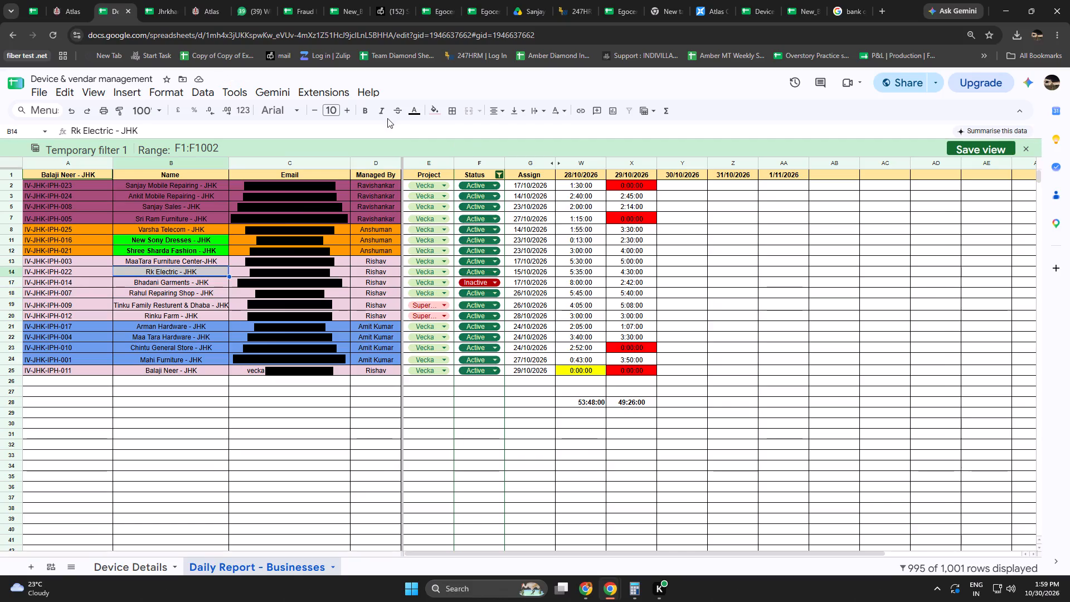
left_click(436, 106)
left_click(532, 168)
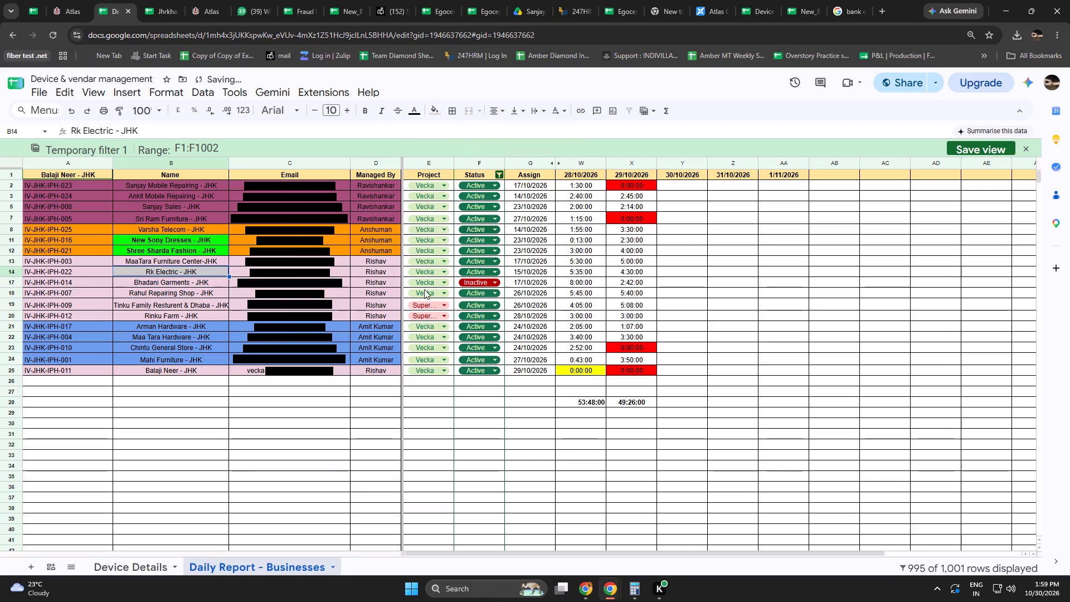
left_click(223, 470)
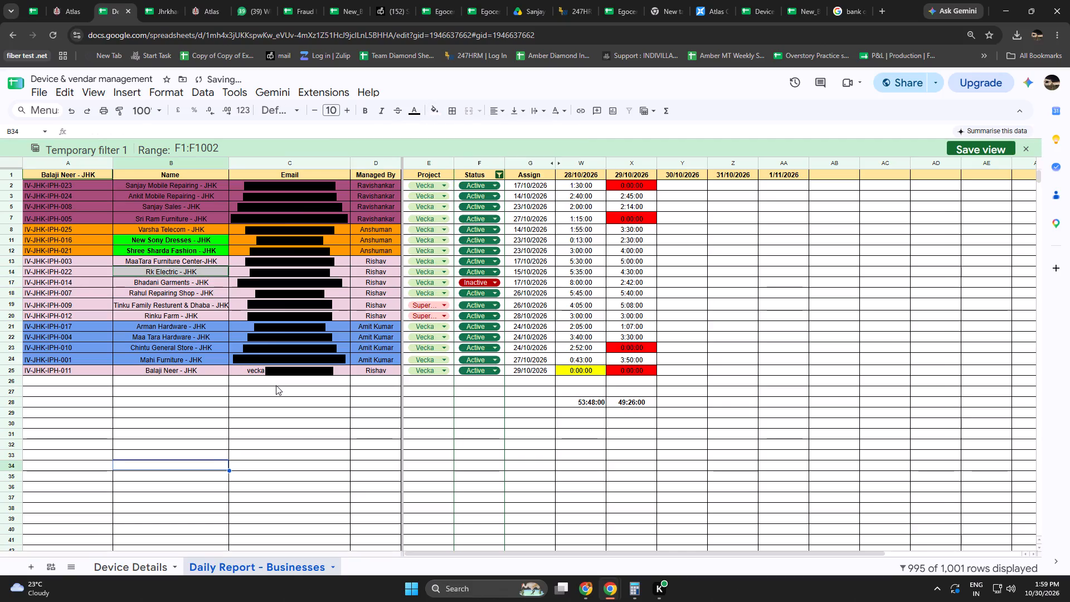
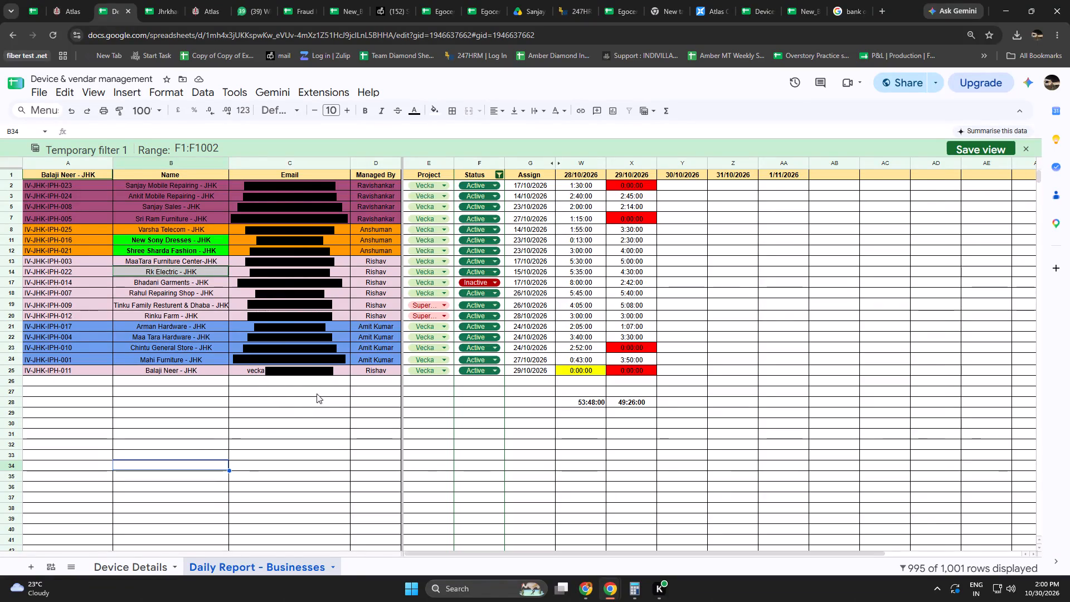
Switch from the vendor sheet to the Bhadani Garments - JHK business page in Atlas Studio.
left_click(286, 401)
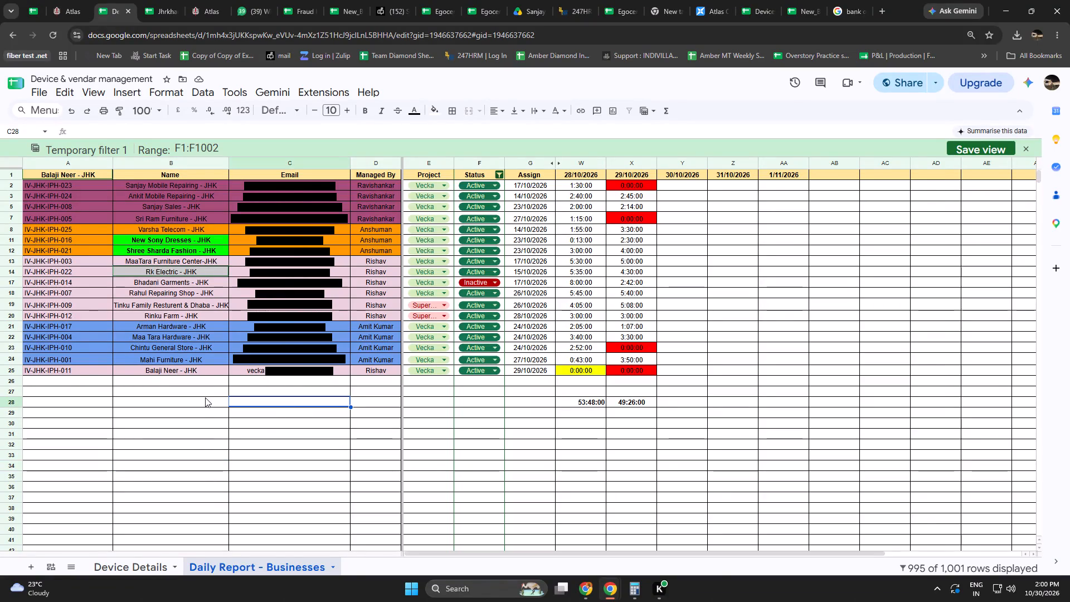
left_click(69, 0)
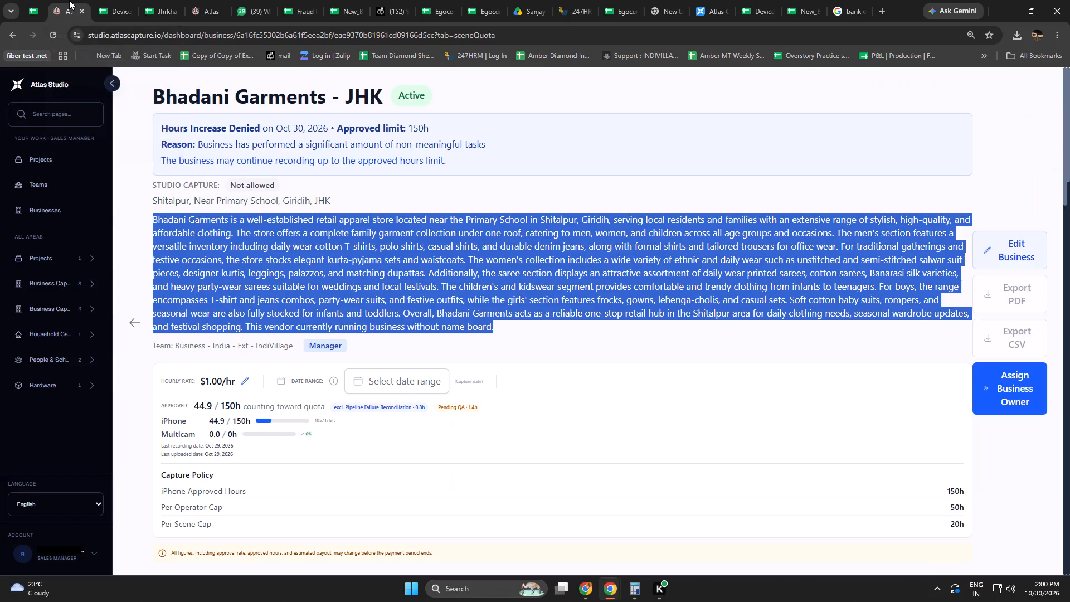
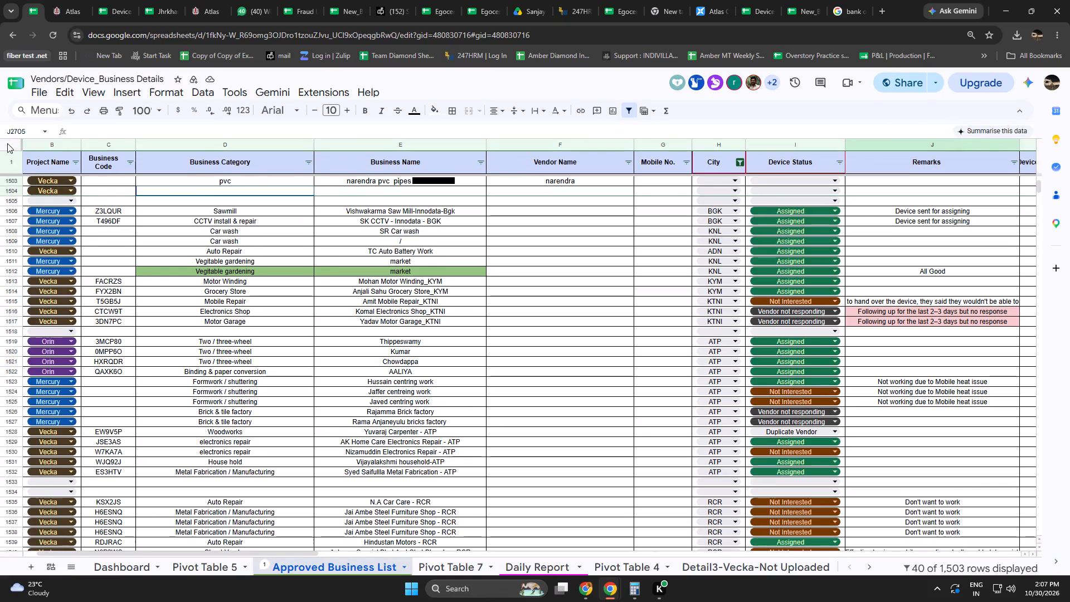
Create a new filter view covering the whole Approved Business List sheet.
left_click(7, 143)
left_click(643, 106)
left_click(669, 156)
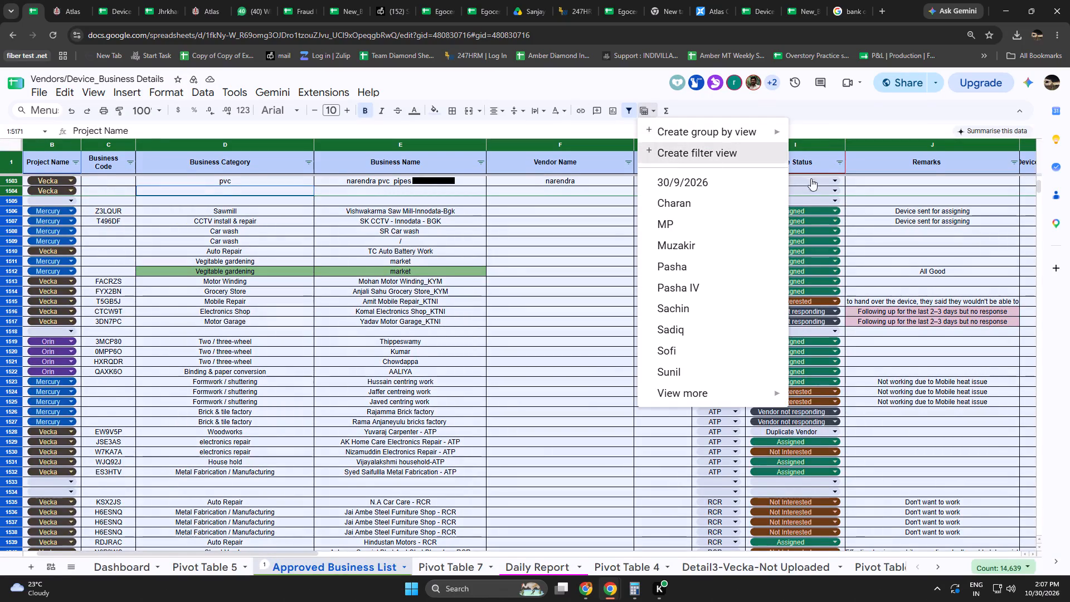
Filter the Device Status column to show only Not Assigned businesses.
left_click(842, 181)
left_click(717, 365)
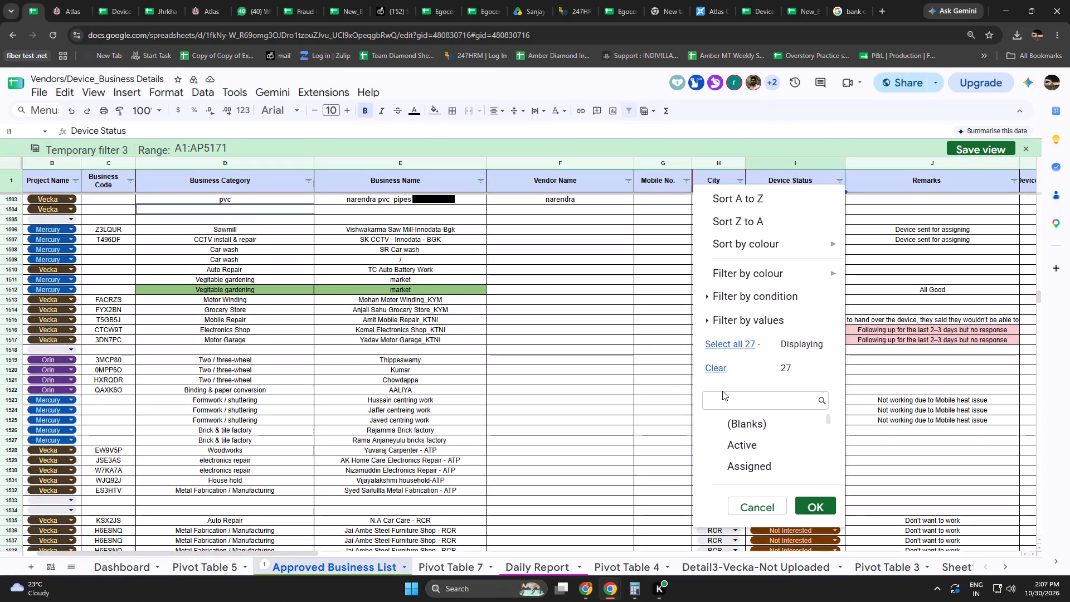
left_click(722, 391)
type("de")
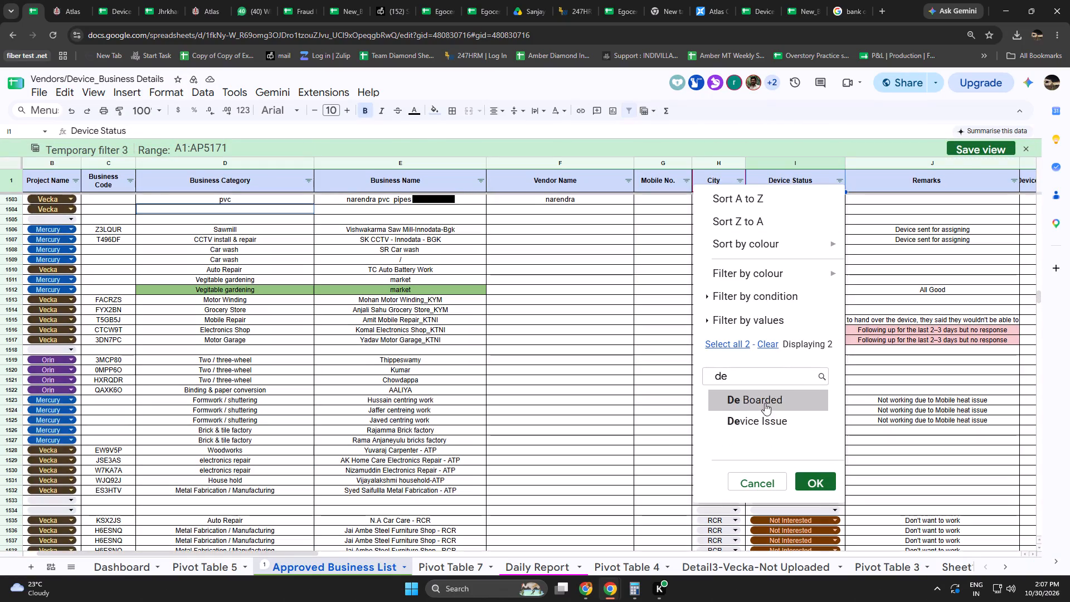
key("BackSpace")
key("BackSpace")
key("BackSpace")
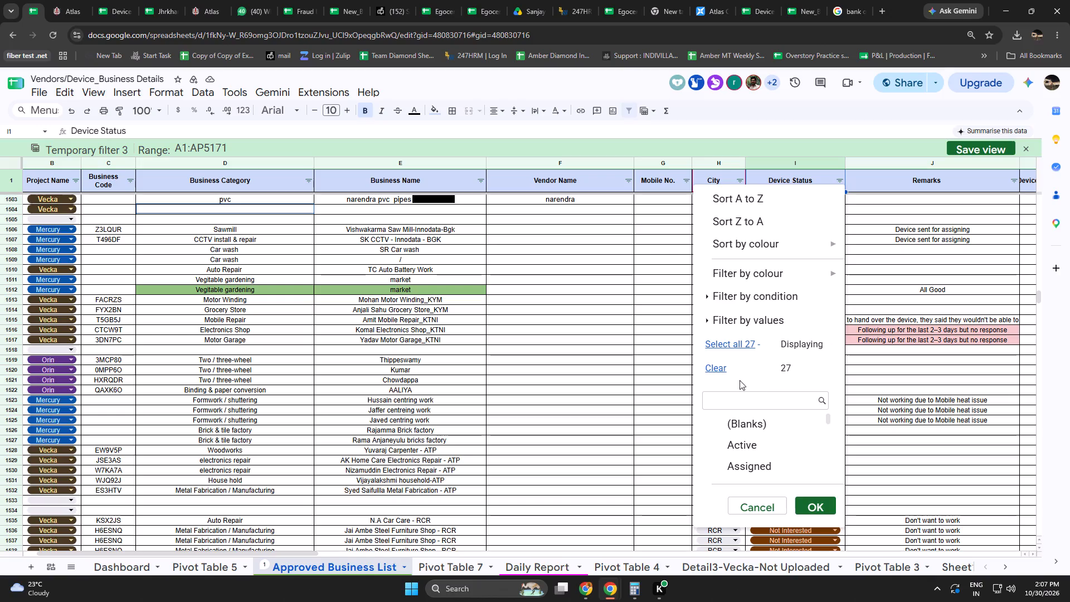
type("no")
left_click(752, 429)
left_click(806, 475)
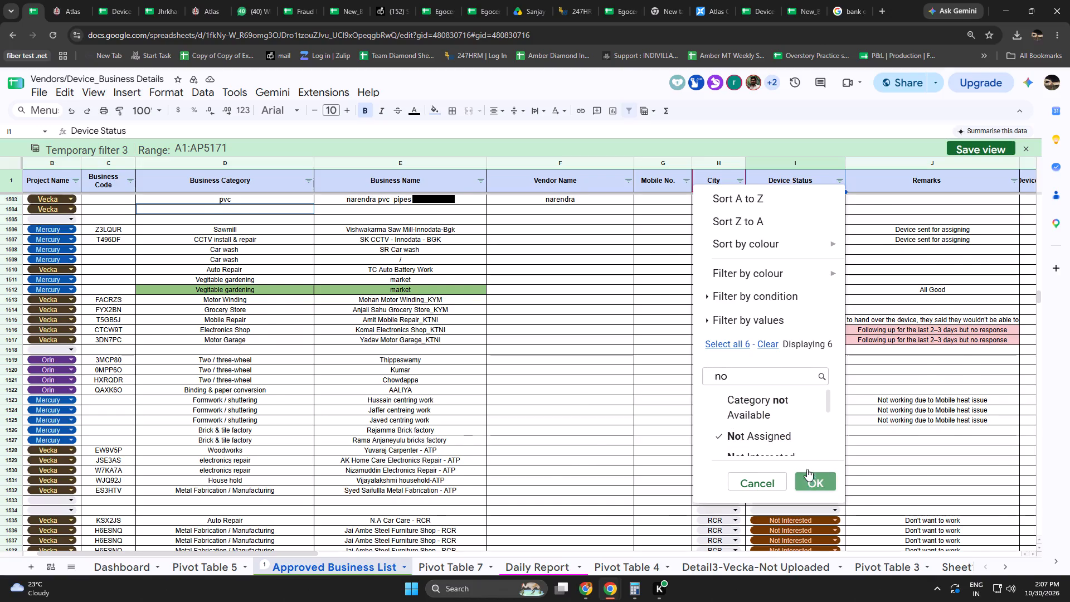
Filter the City column to show only JHK.
left_click(738, 177)
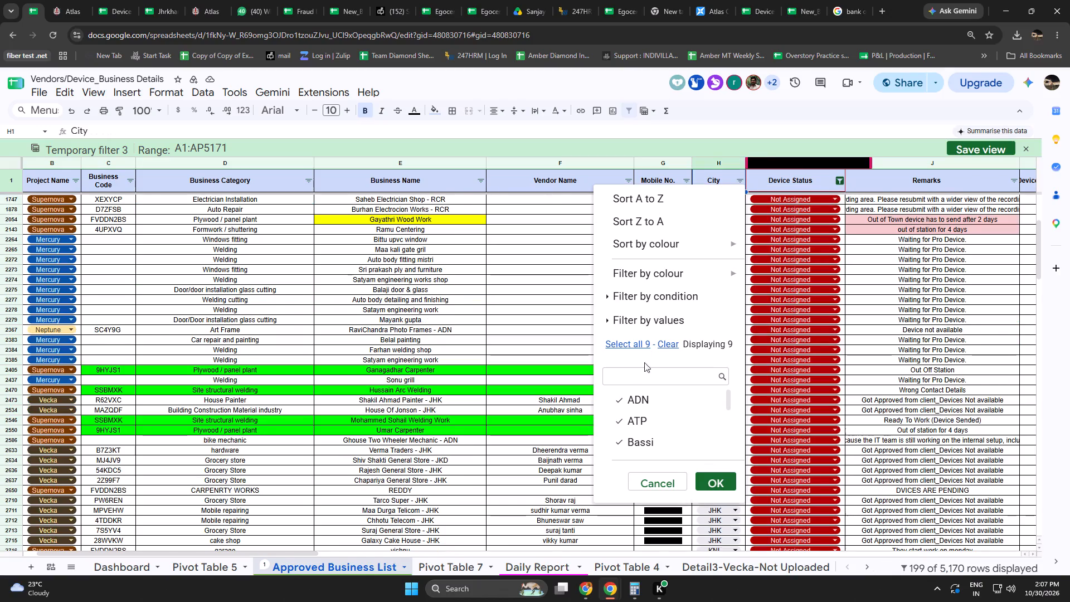
left_click(667, 338)
left_click(645, 369)
type("jhk")
left_click(651, 401)
left_click(712, 477)
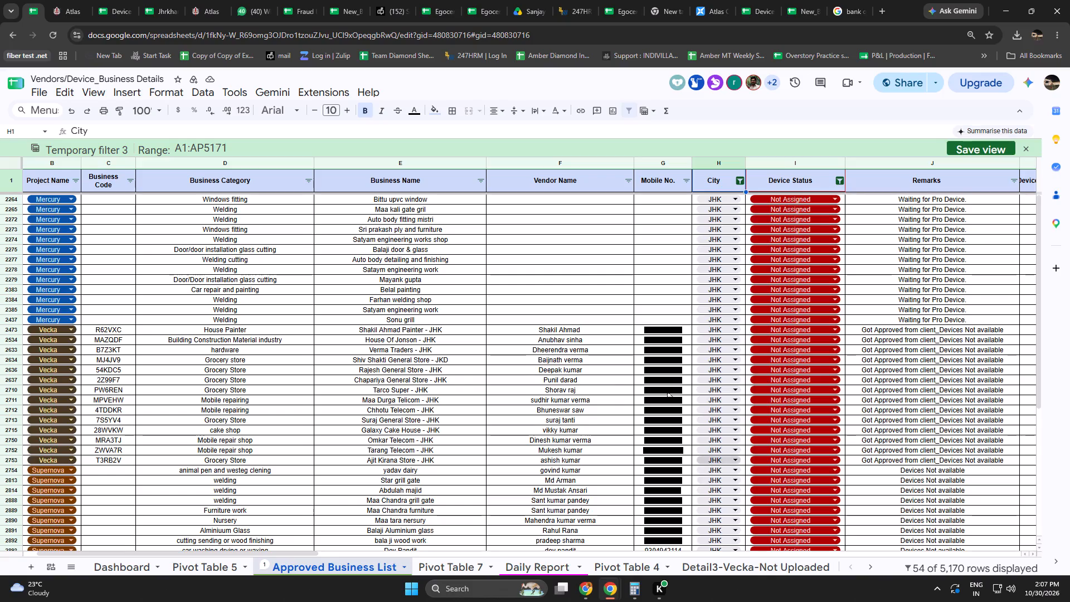
Locate the Shree Radhe Vastralay - JHK clothing shop row and highlight its category, business name and vendor name for review.
scroll(564, 382, "down", 2)
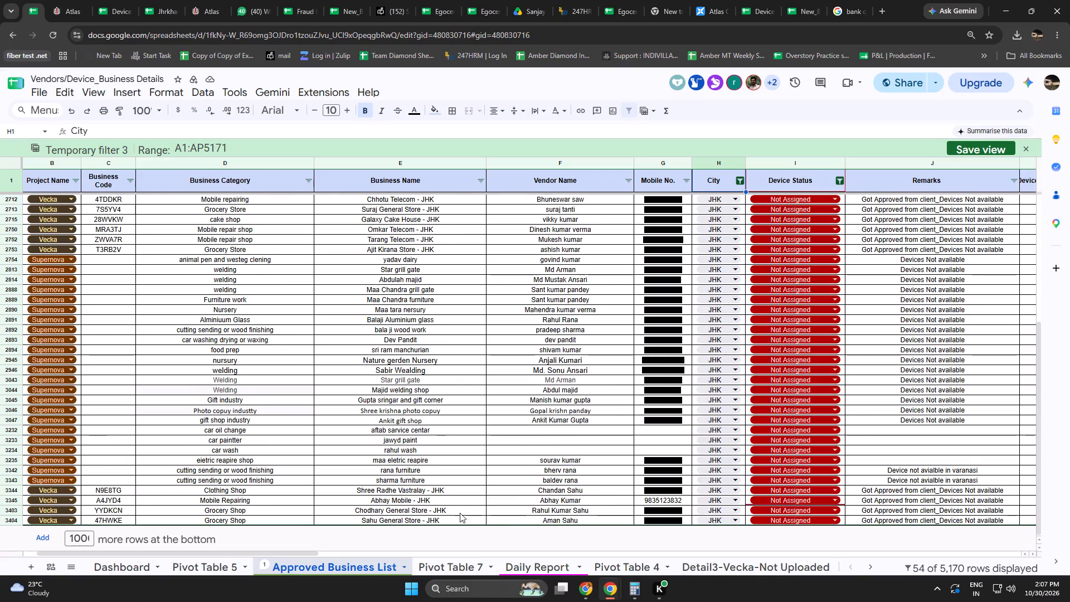
left_click(765, 489)
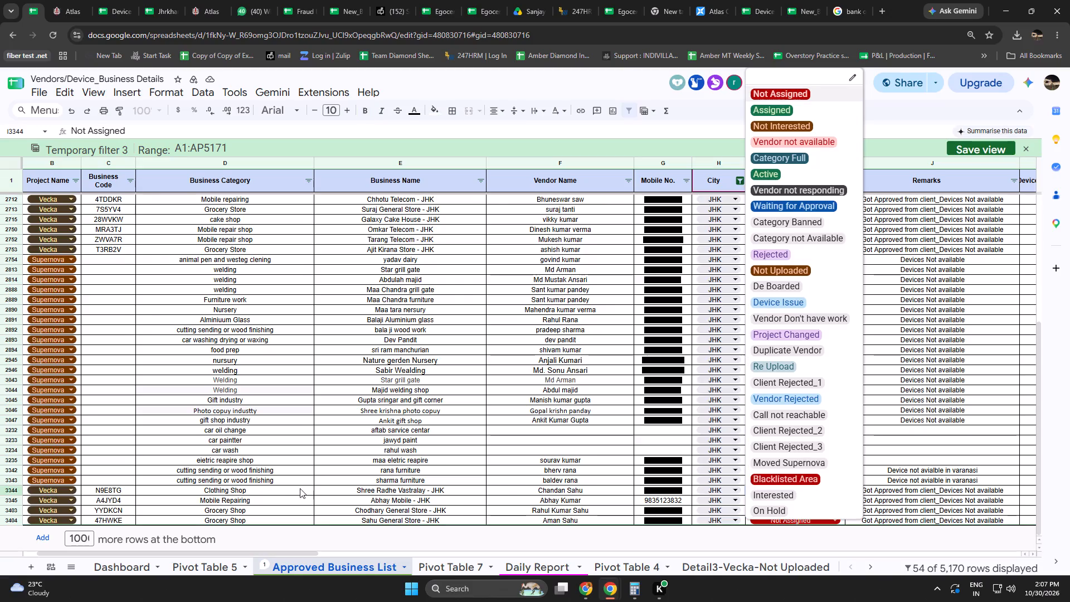
left_click_drag(359, 493, 526, 487)
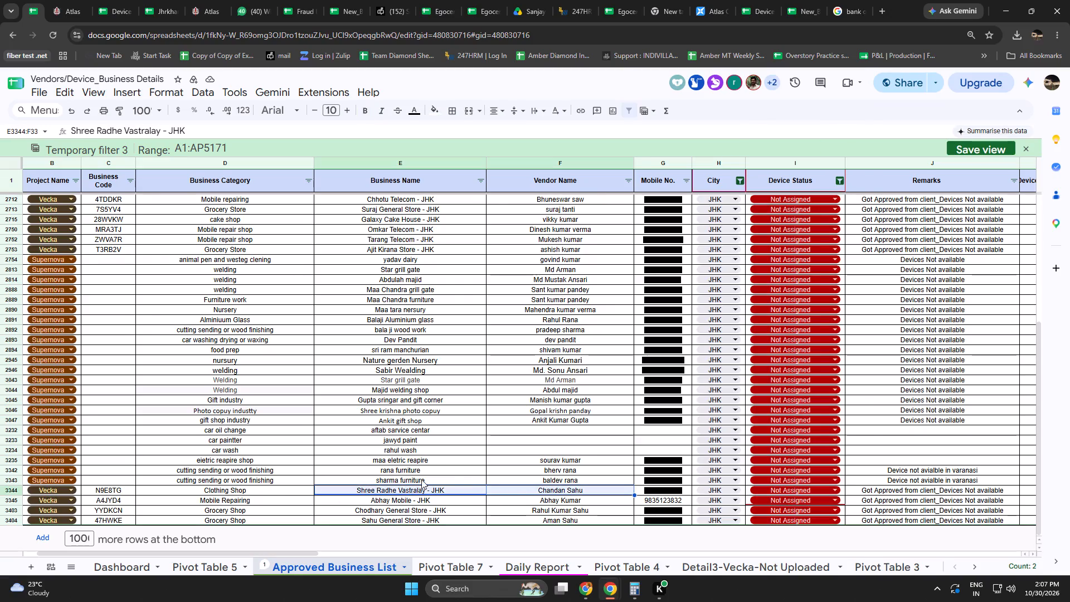
left_click_drag(296, 492, 522, 480)
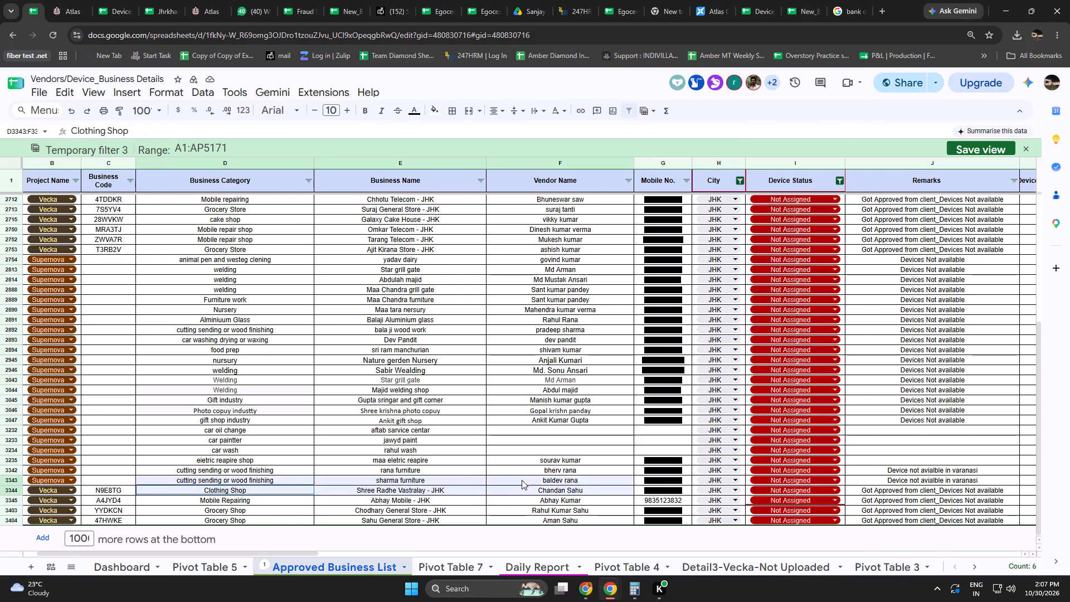
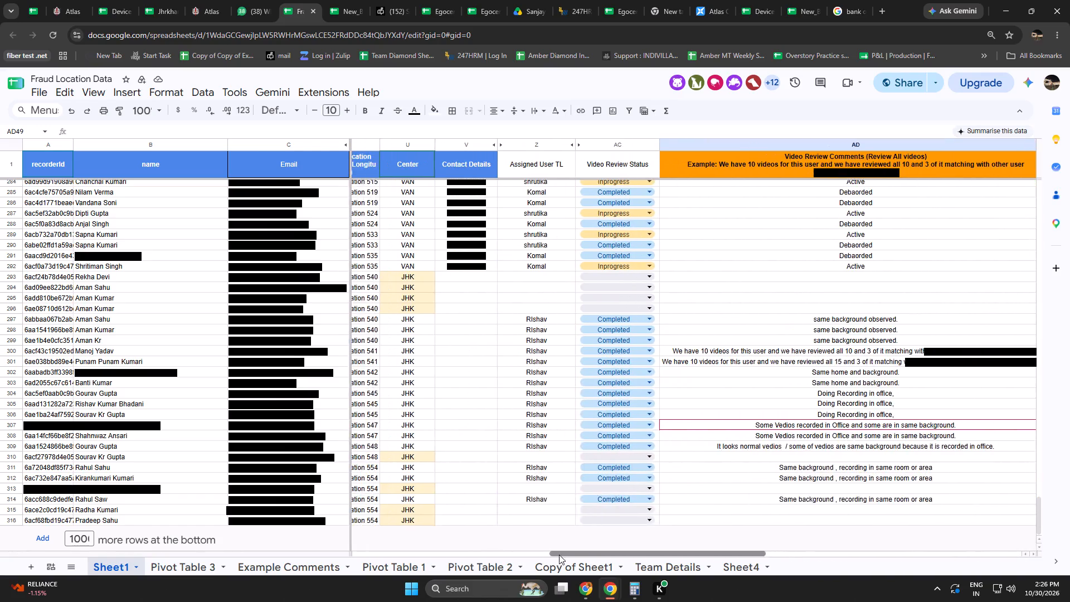
Set the Current Status of rows 315 and 316 in the Fraud Location Data sheet to Debaorded.
left_click_drag(559, 555, 520, 554)
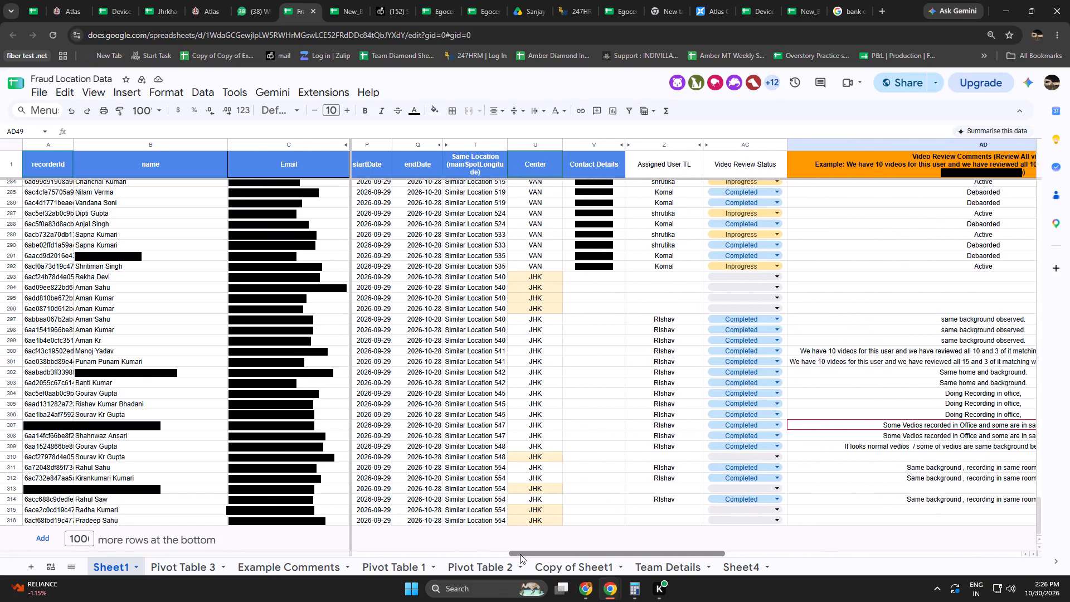
left_click_drag(520, 554, 283, 535)
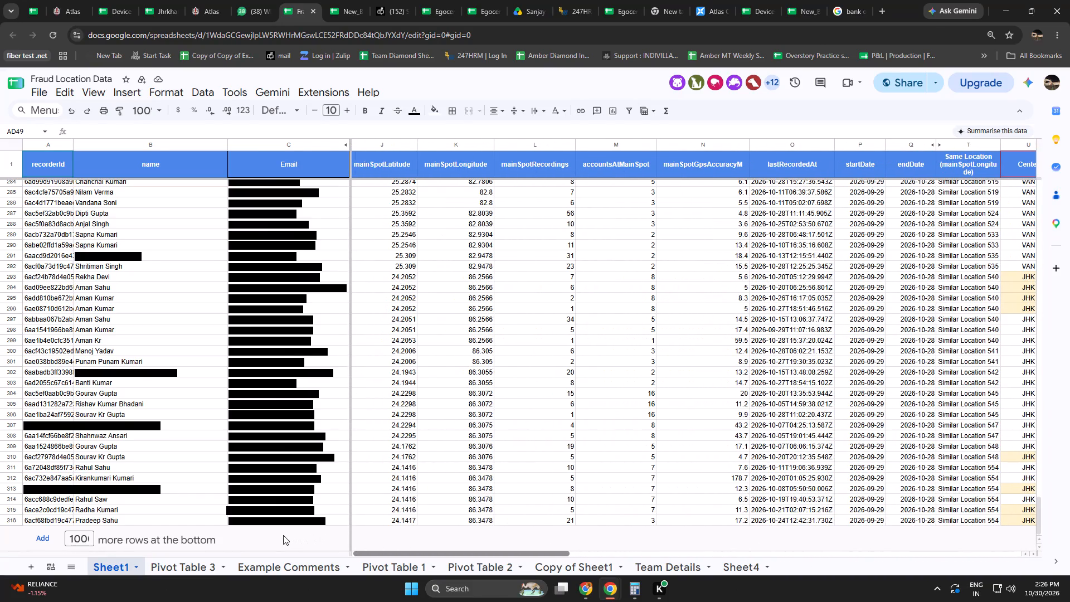
left_click_drag(283, 535, 675, 536)
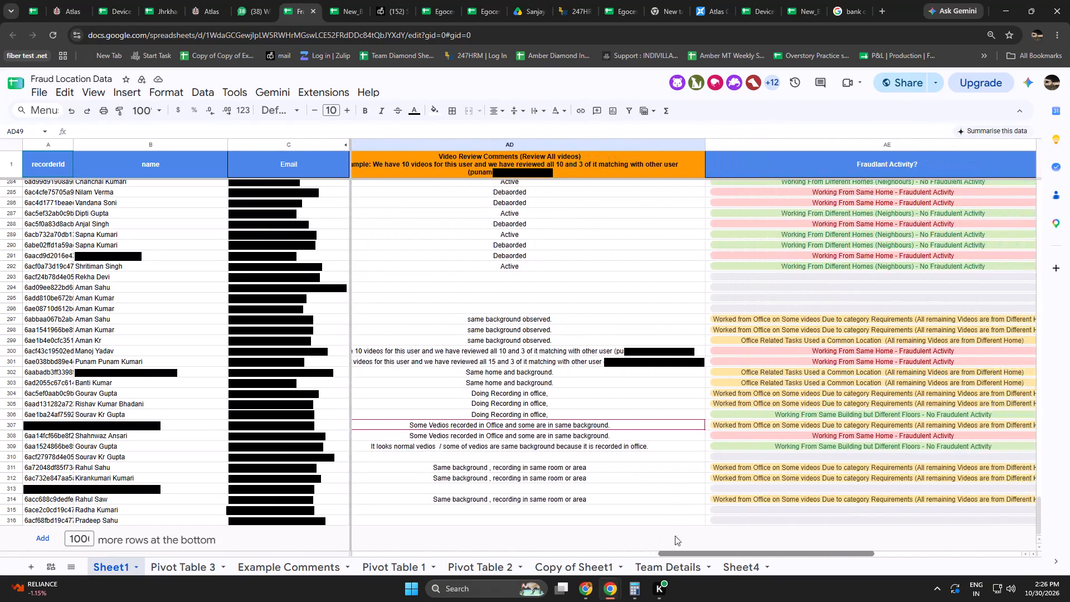
left_click_drag(675, 536, 848, 503)
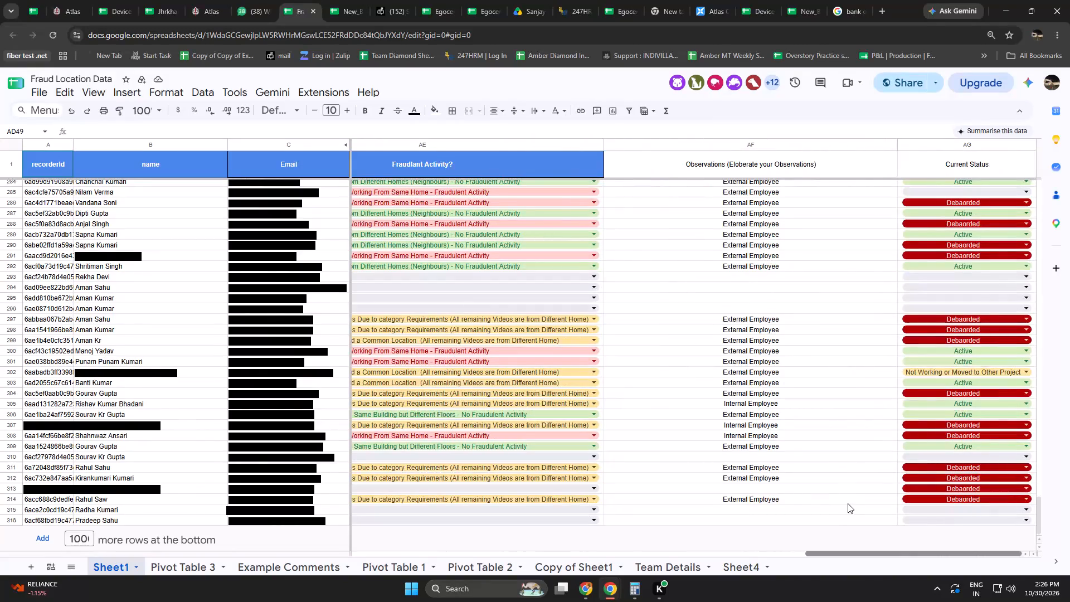
left_click_drag(848, 503, 854, 534)
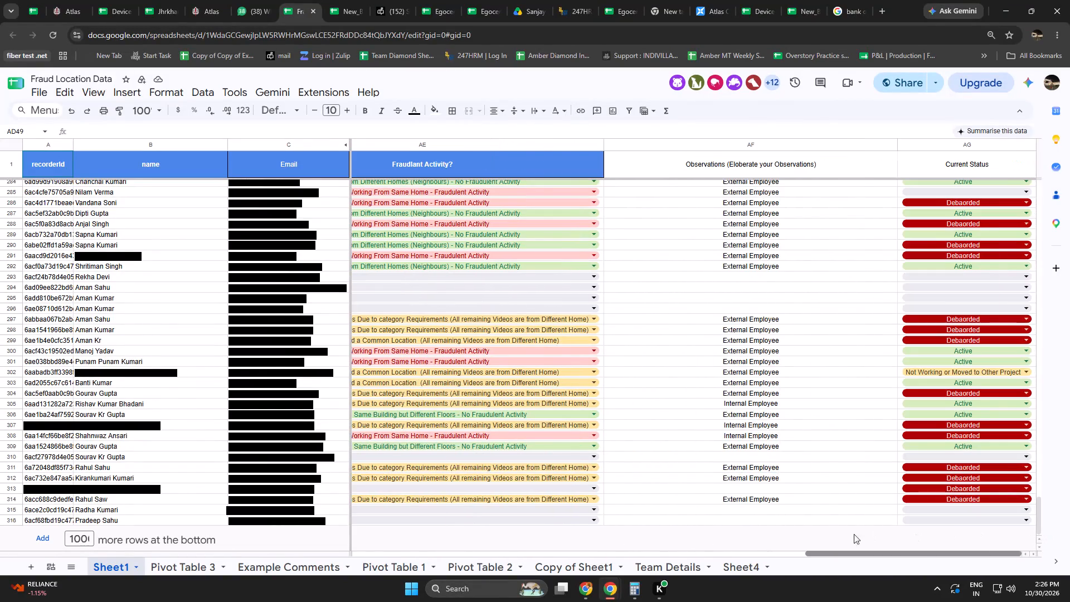
left_click_drag(854, 534, 1069, 585)
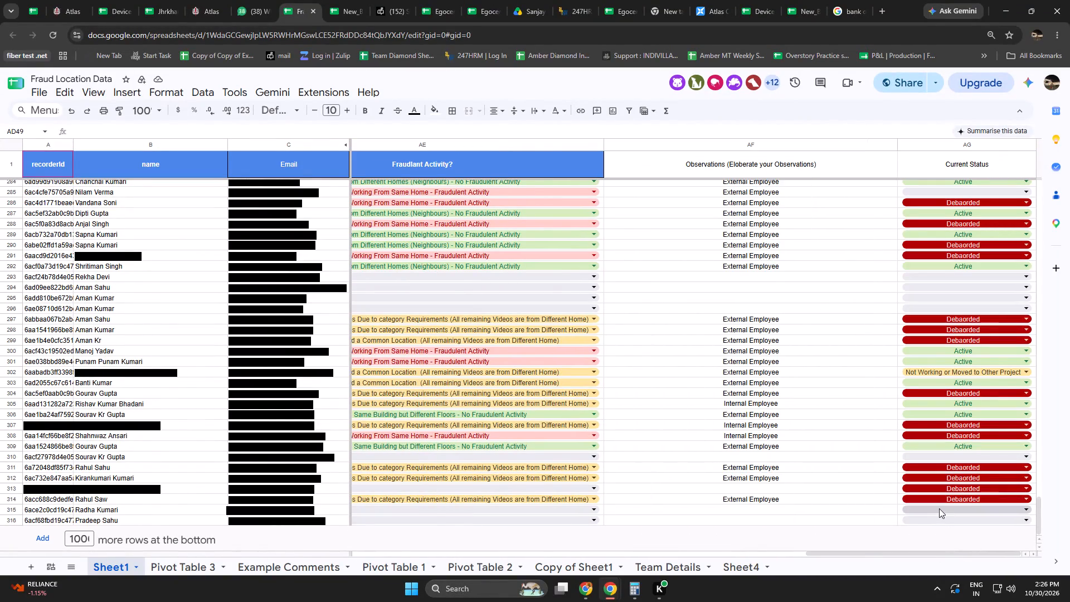
left_click(939, 508)
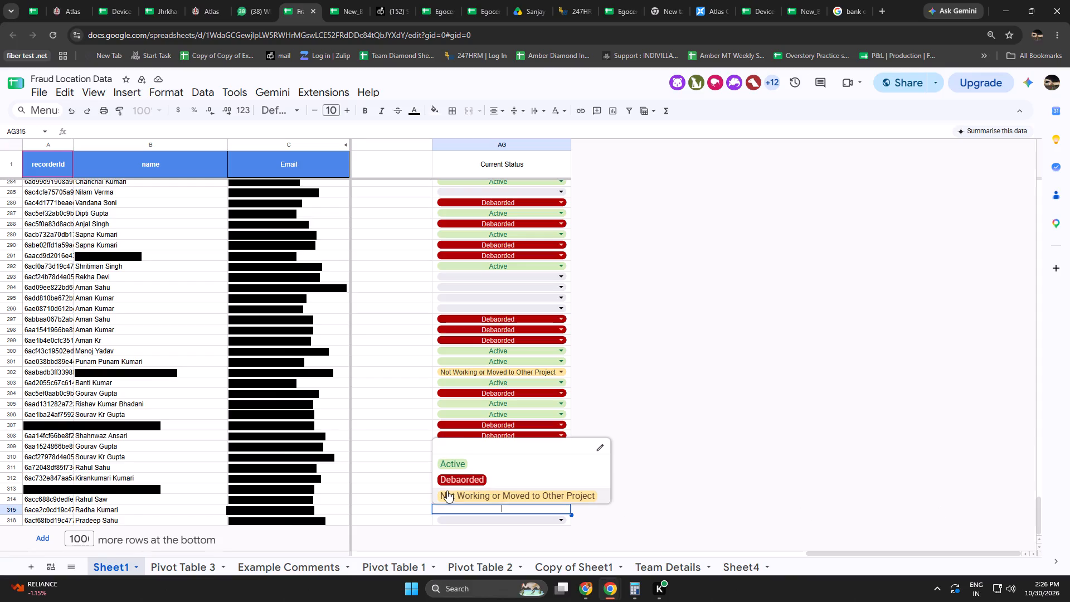
left_click(453, 480)
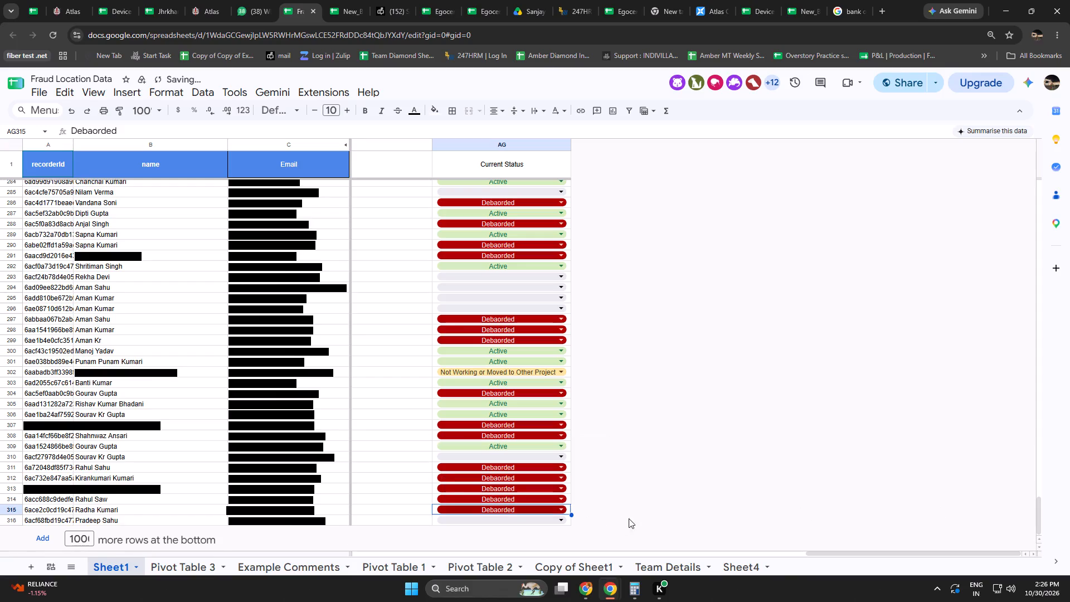
left_click(814, 552)
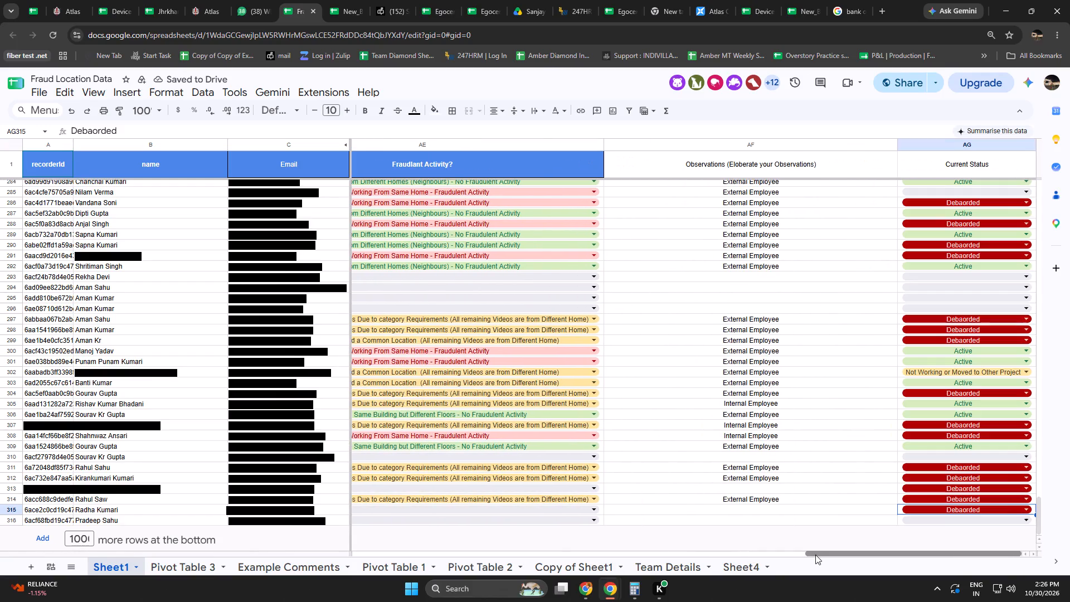
left_click(927, 522)
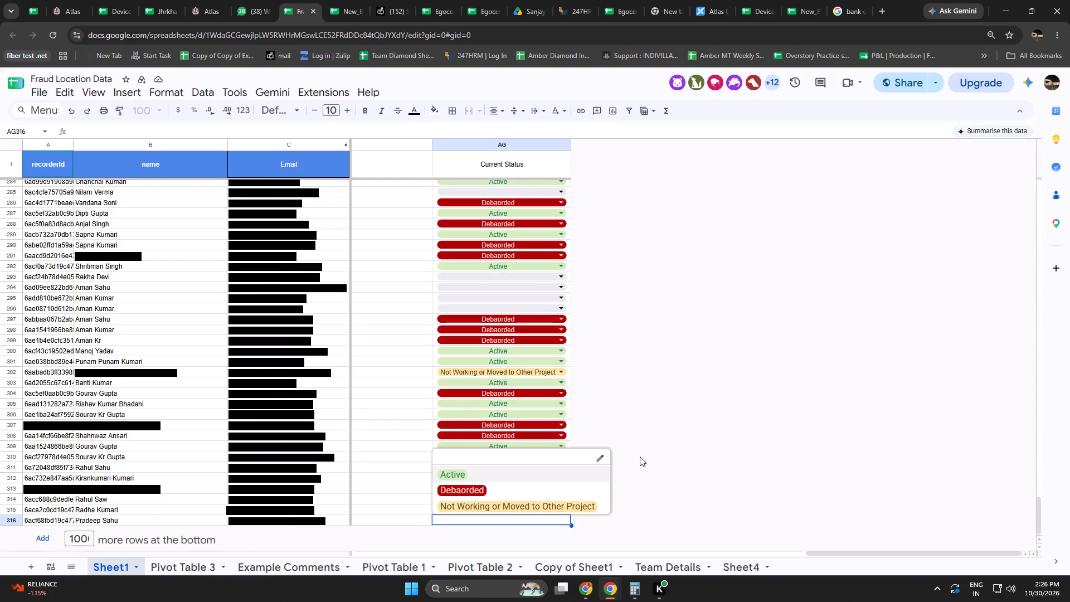
left_click(460, 487)
left_click(719, 482)
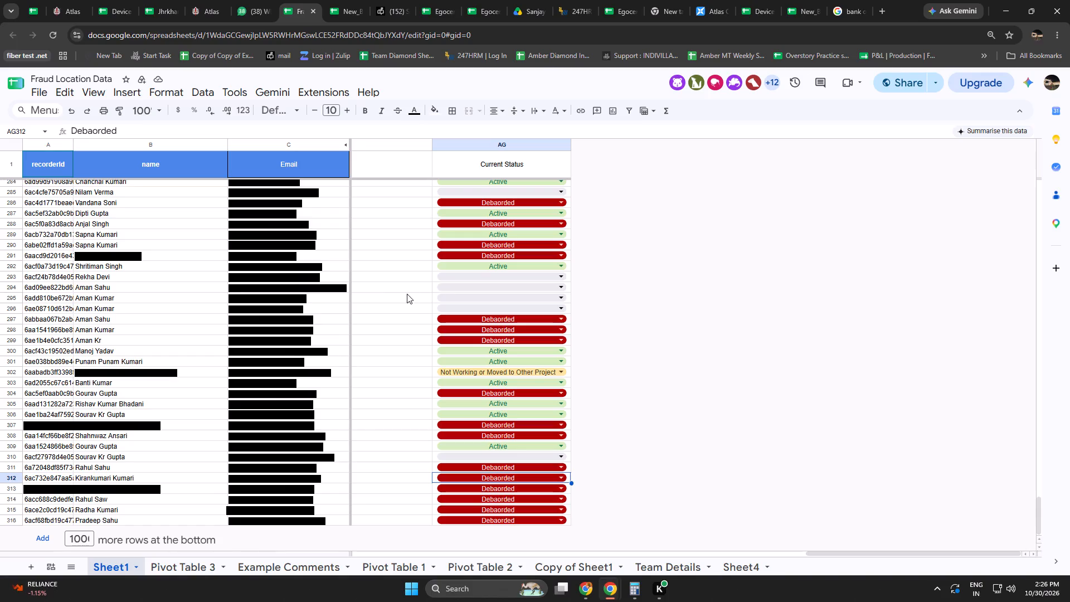
Set the Current Status of rows 293 to 296, the blank JHK entries at Similar Location 540, to Debaorded.
left_click(494, 276)
left_click(466, 304)
left_click(485, 288)
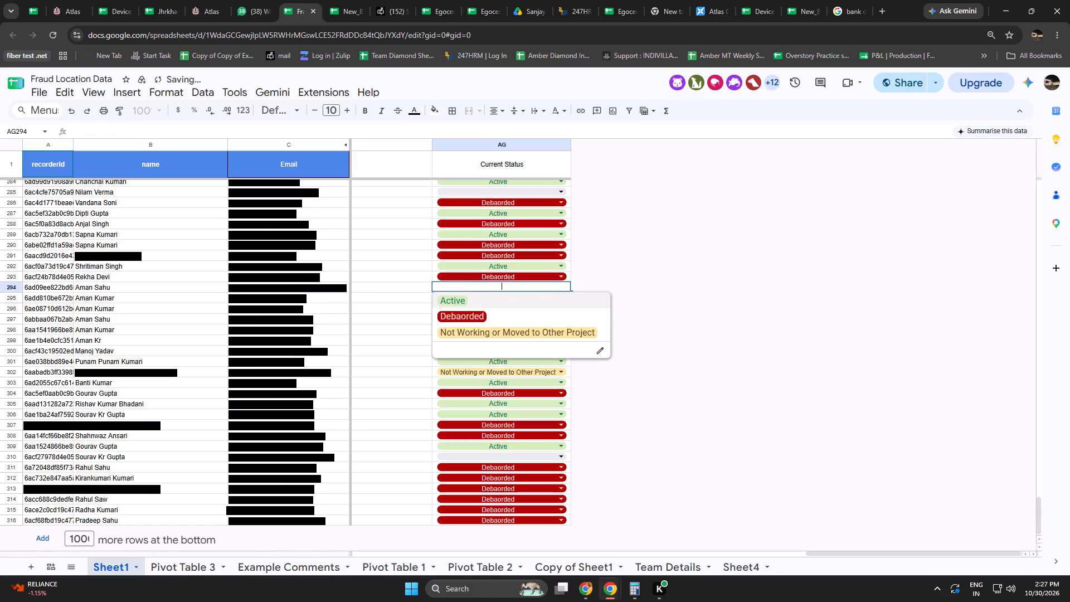
left_click(462, 315)
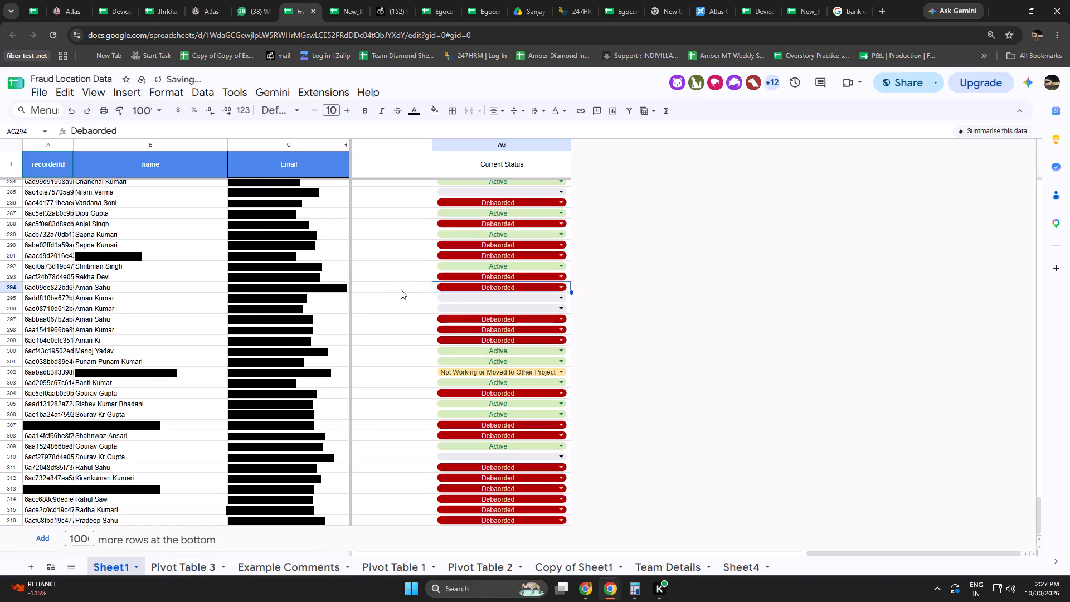
left_click(456, 298)
left_click(468, 326)
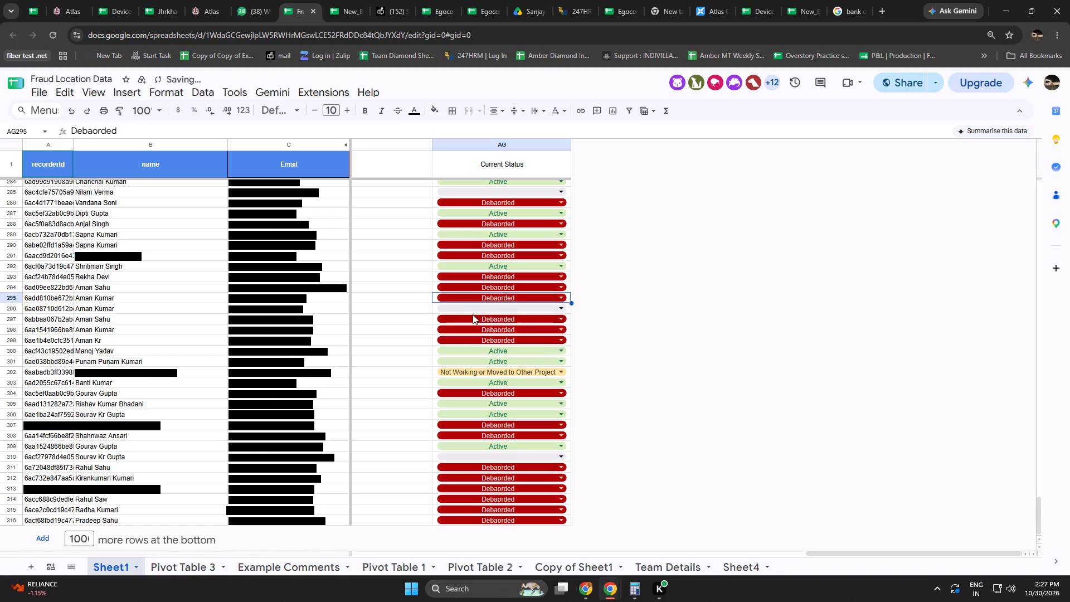
left_click(475, 311)
left_click(449, 336)
left_click(729, 331)
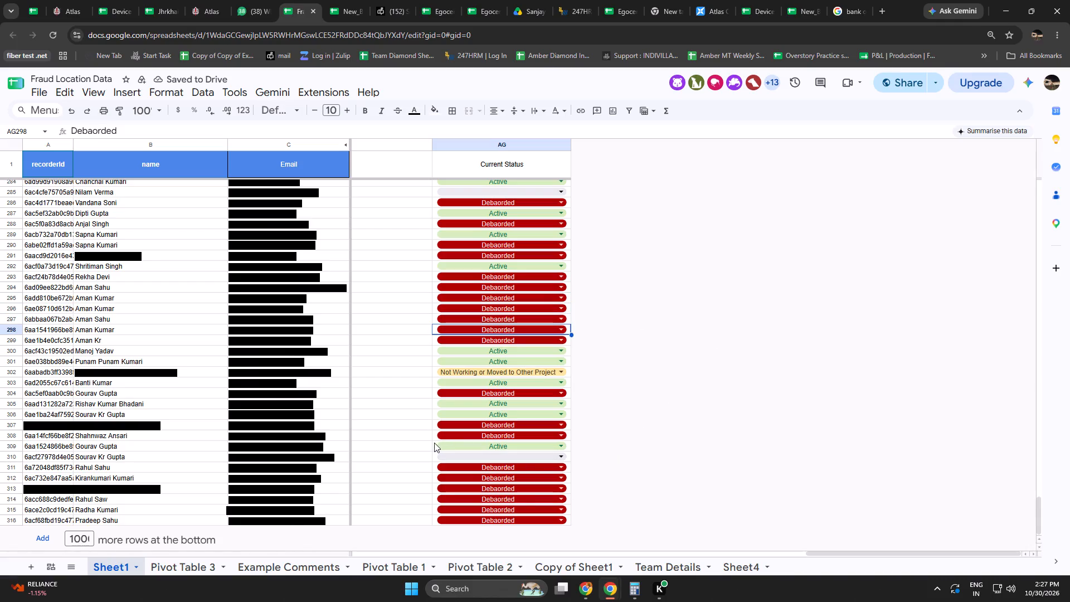
Change the Current Status of row 305 to Debaorded.
left_click(400, 402)
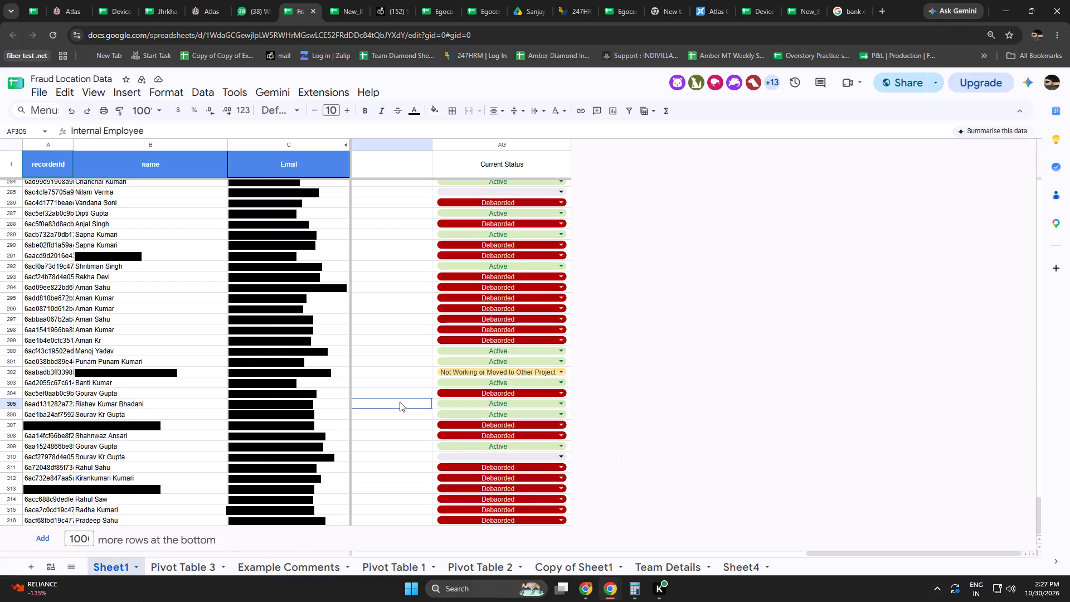
left_click(470, 405)
left_click(454, 431)
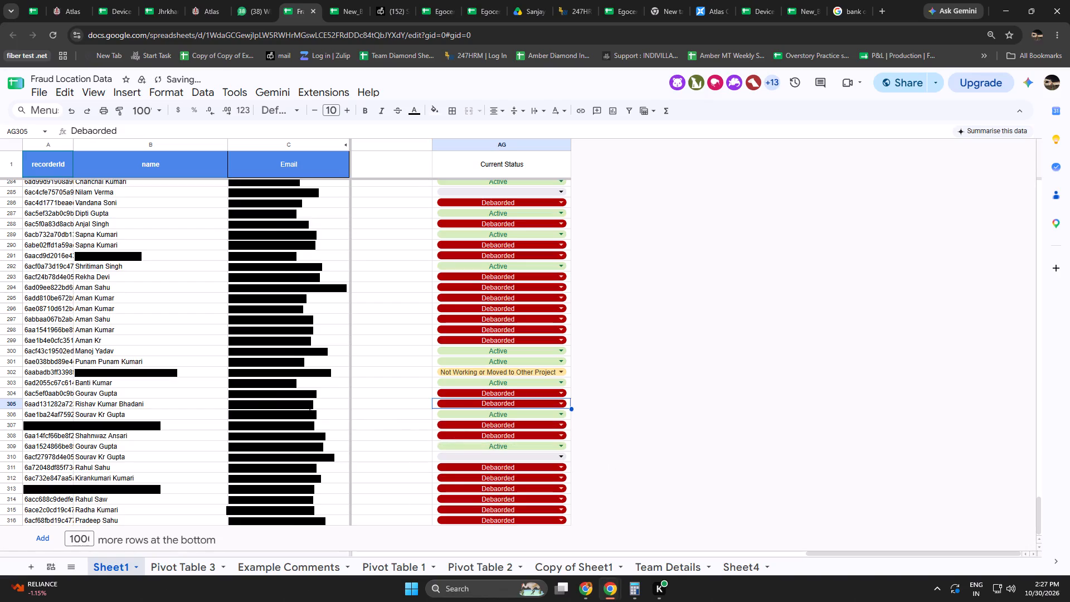
Check the Observations entries of rows 303, 301, 300 and 310 against the Device Details sheet in Device & vendar management.
left_click(390, 385)
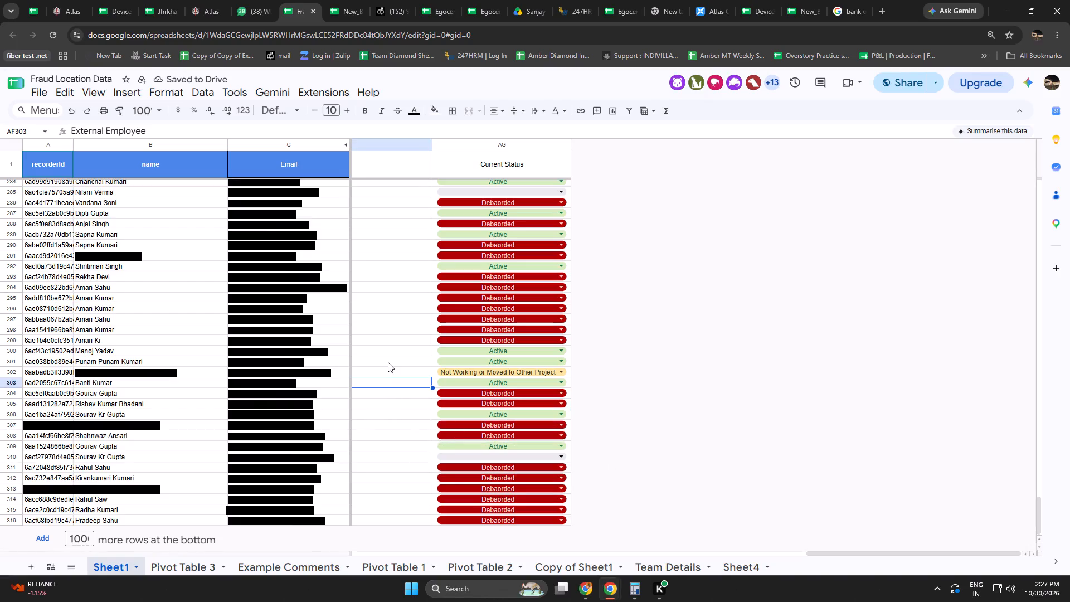
left_click(388, 362)
left_click(391, 353)
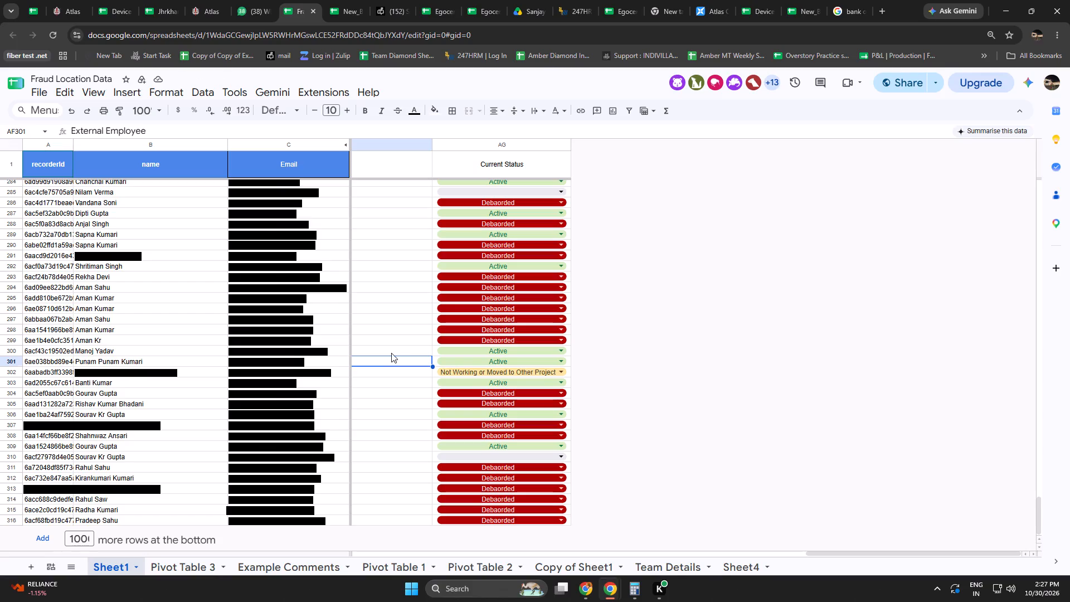
left_click(396, 454)
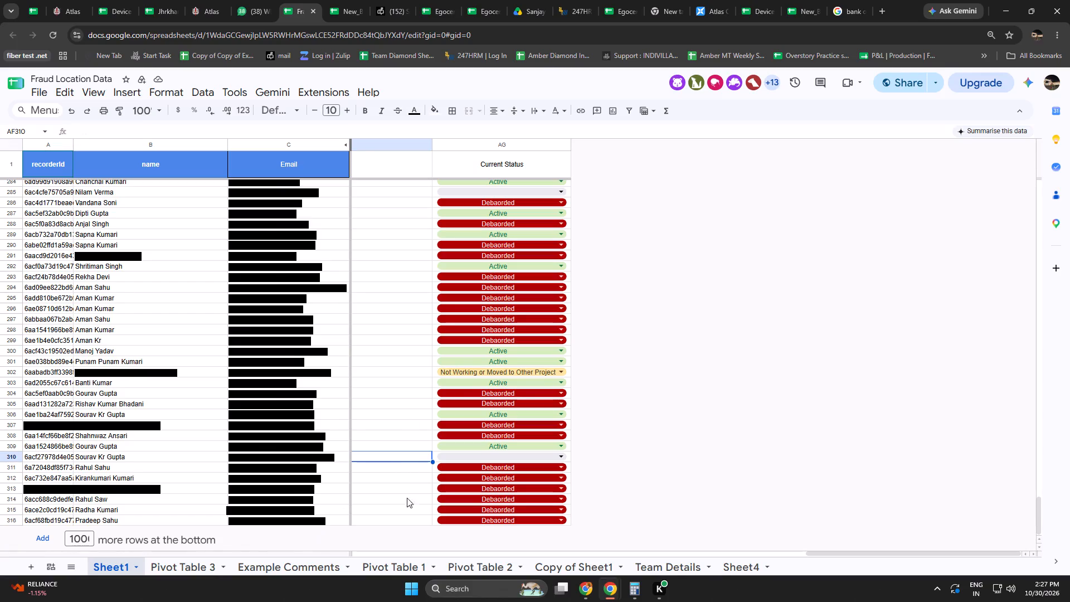
left_click(770, 0)
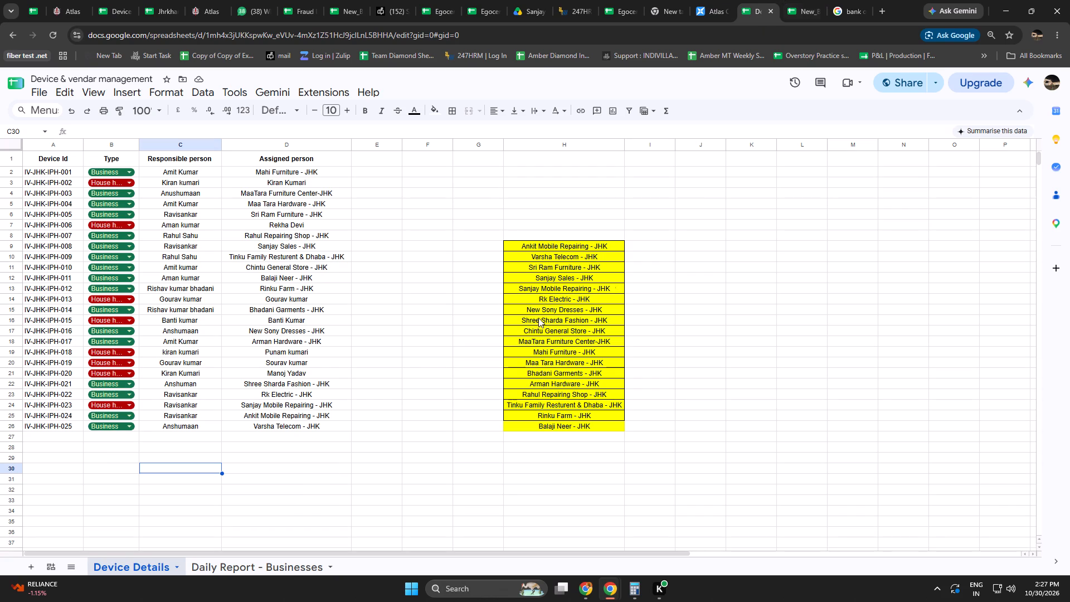
left_click(289, 479)
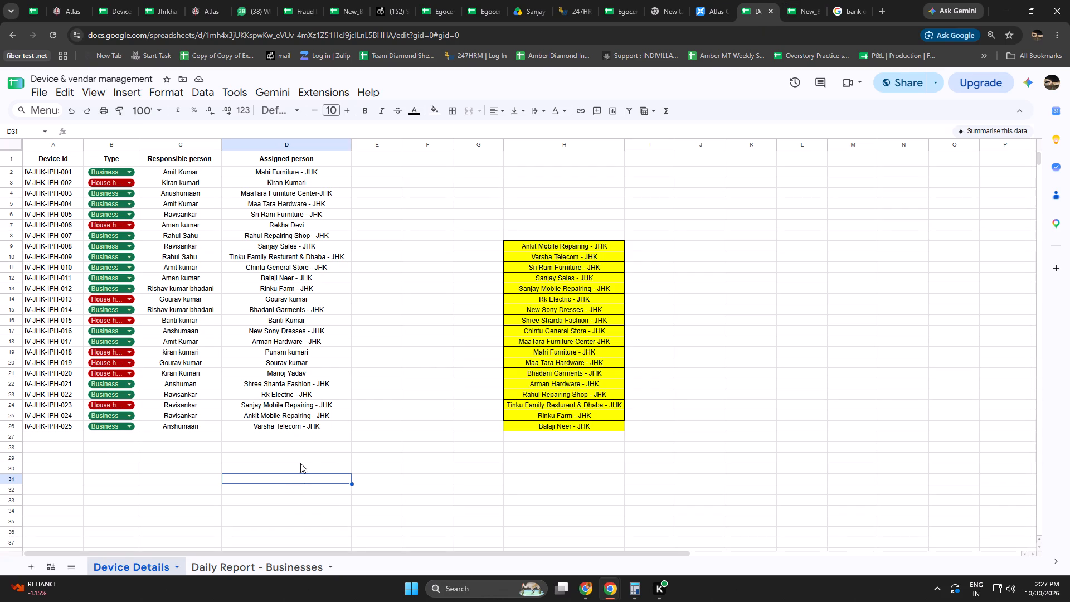
In the Approved Business List, set the Device Status of Shree Radhe Vastralay - JHK and Abhay Mobile - JHK to Assigned.
left_click(29, 0)
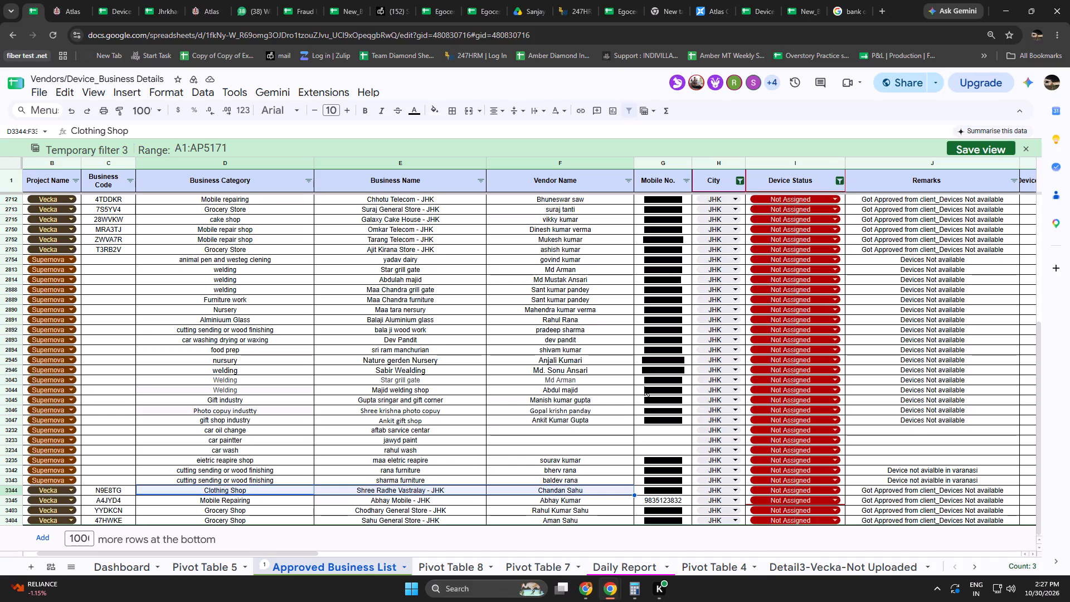
scroll(442, 463, "down", 5)
left_click(760, 490)
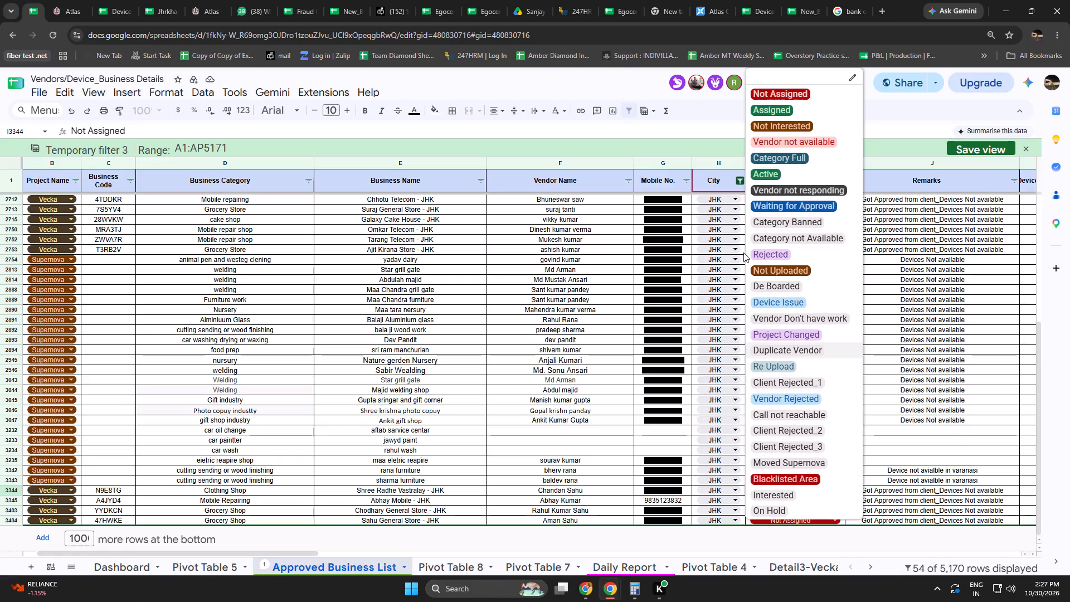
left_click(771, 109)
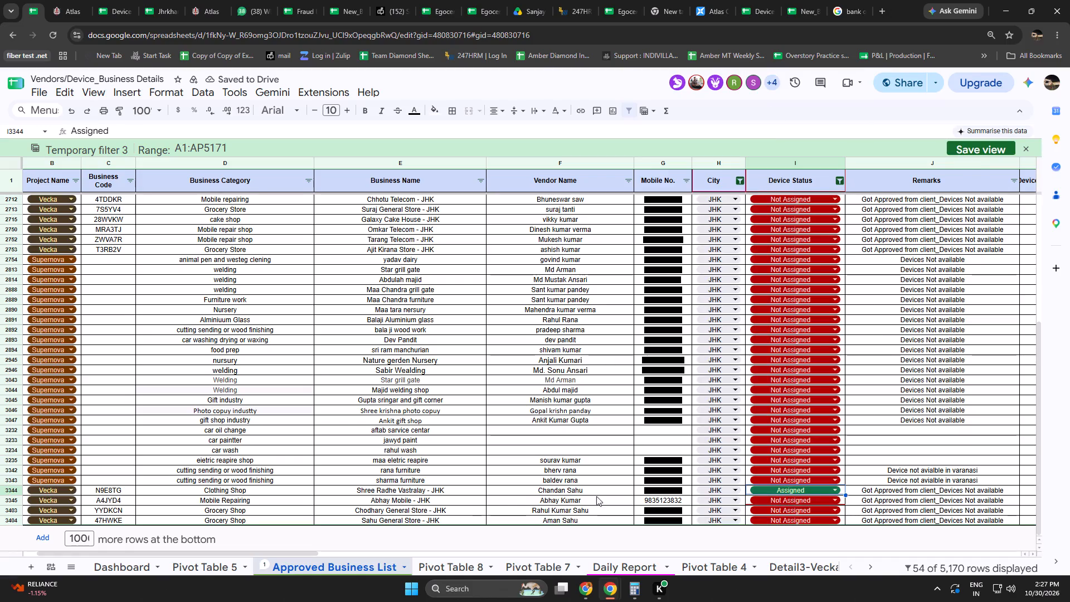
left_click(758, 498)
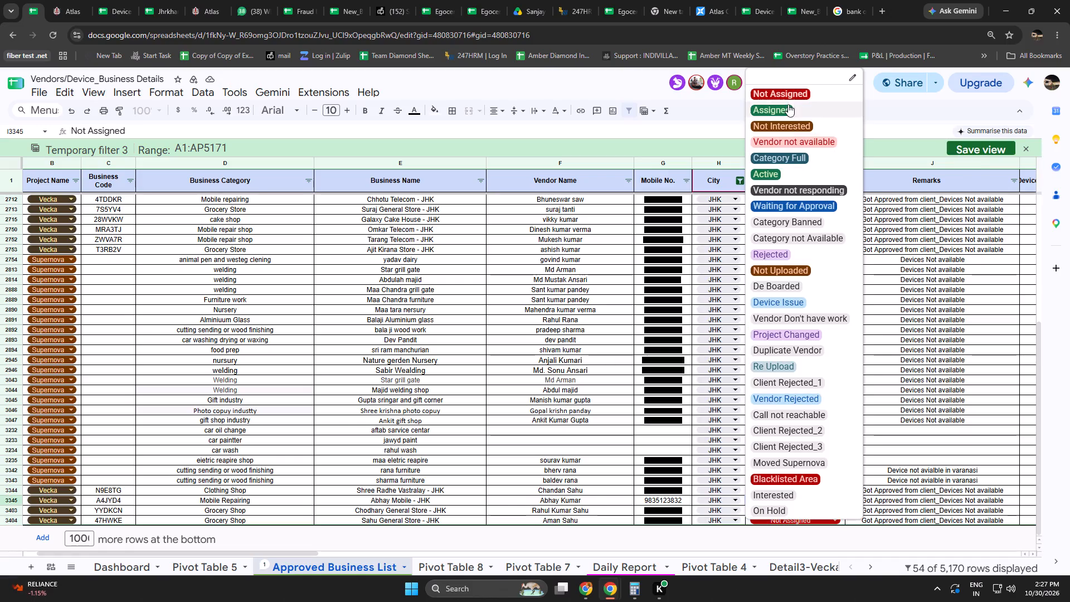
left_click(788, 103)
View the edit history of the remark on the rana furniture row.
left_click(885, 490)
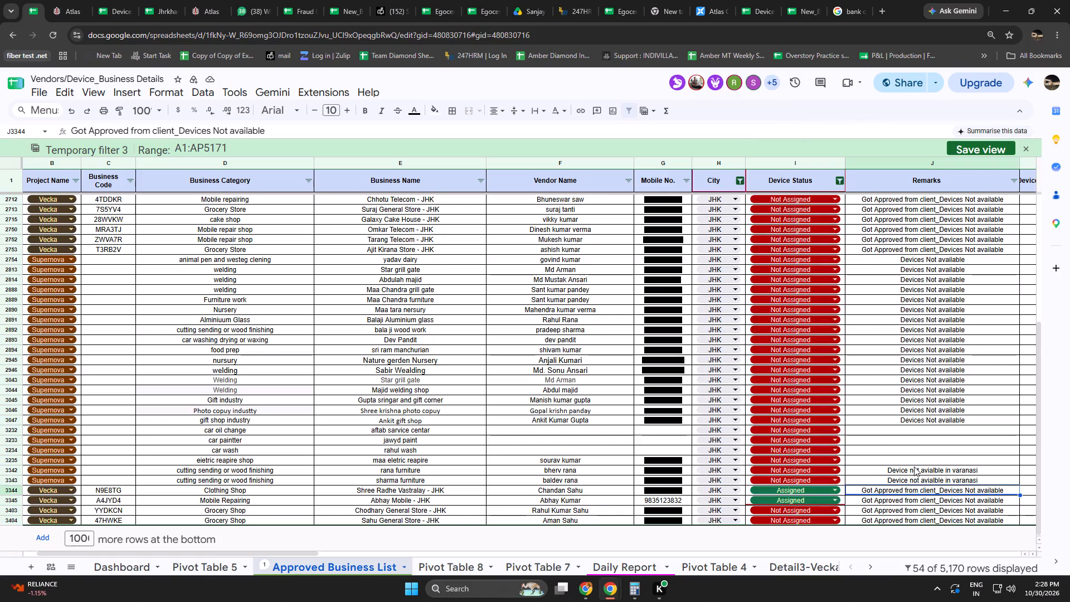
left_click(914, 467)
right_click(909, 470)
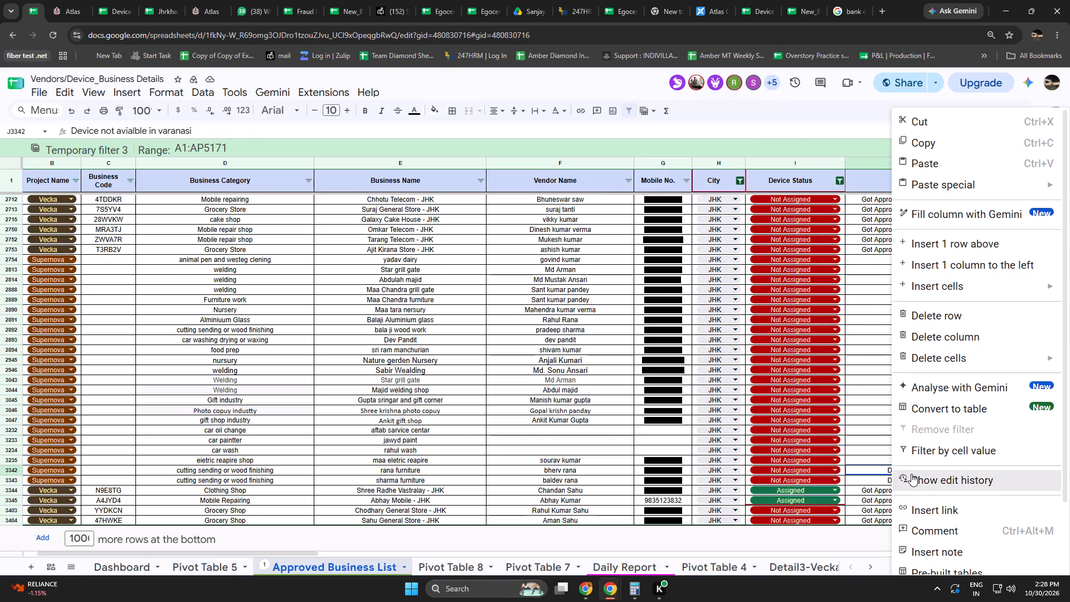
left_click(911, 474)
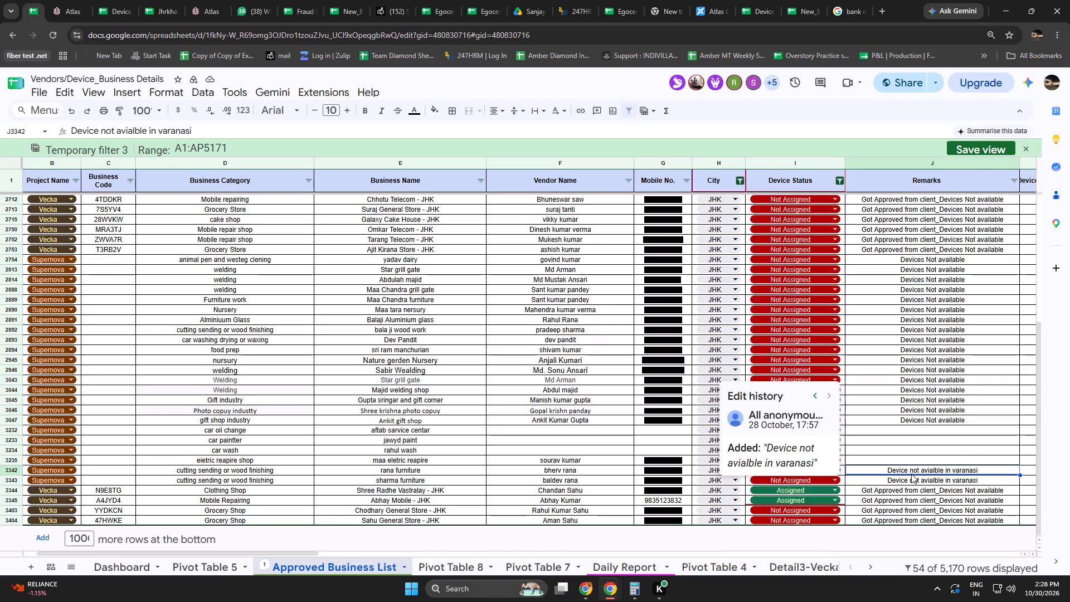
left_click(911, 474)
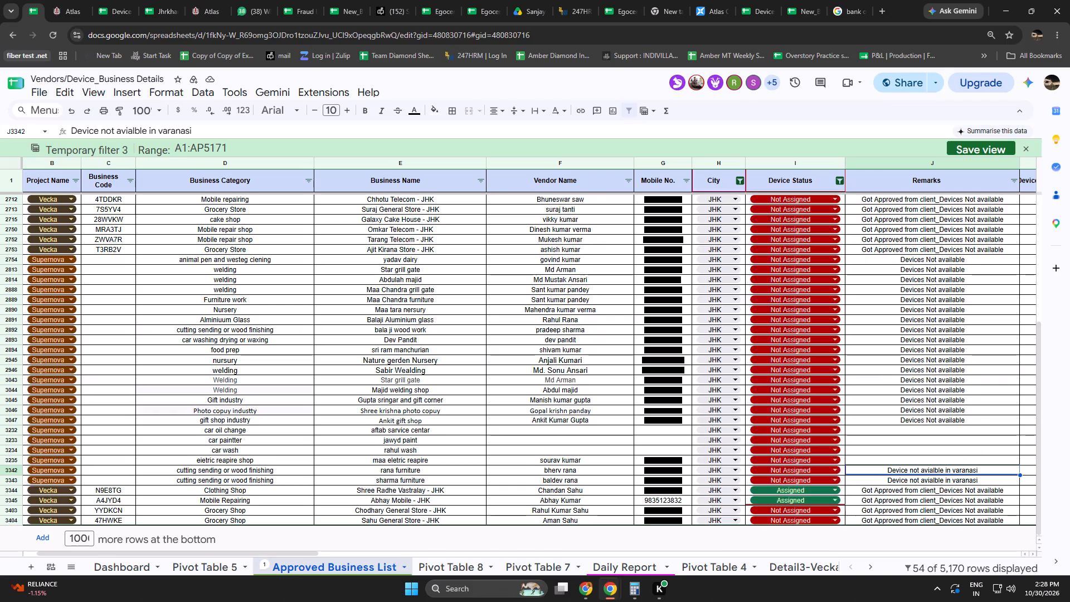
Fill the Remarks entry "Devices Not available" down from the Ankit gift shop row through the sharma furniture row.
left_click(922, 425)
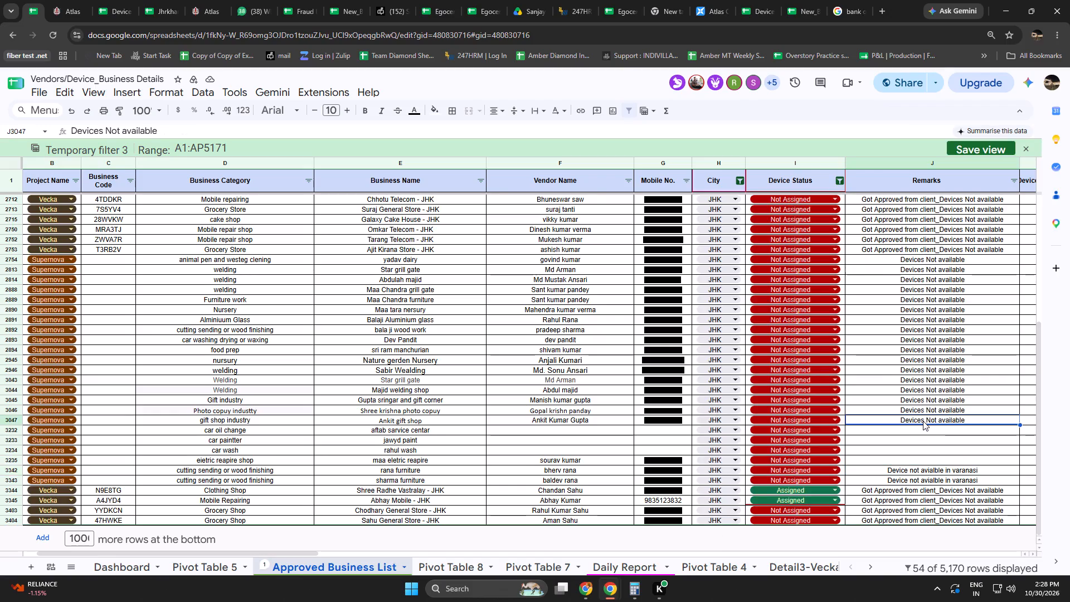
left_click_drag(923, 421, 923, 455)
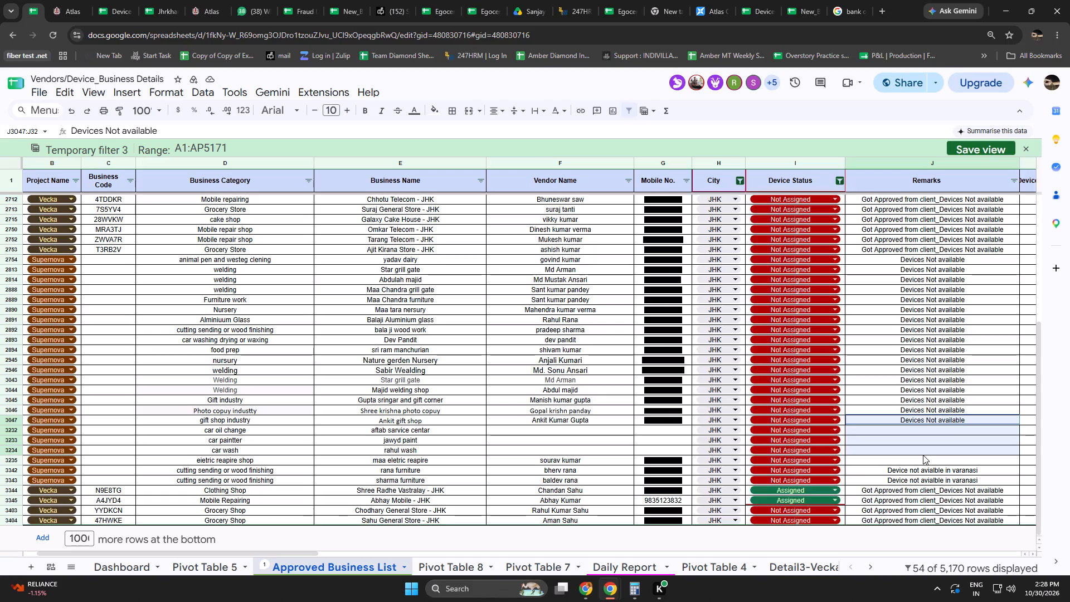
left_click_drag(923, 455, 912, 478)
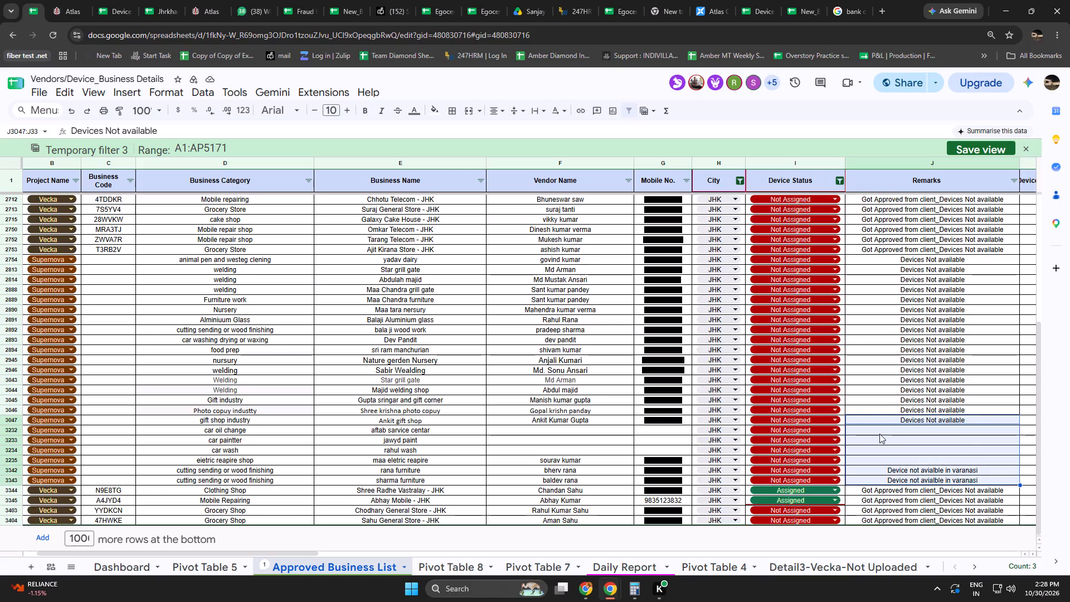
key("ctrl+d")
Review the columns to either side of Remarks in the JHK rows, including the outreach assignee and second Remarks columns.
left_click(884, 342)
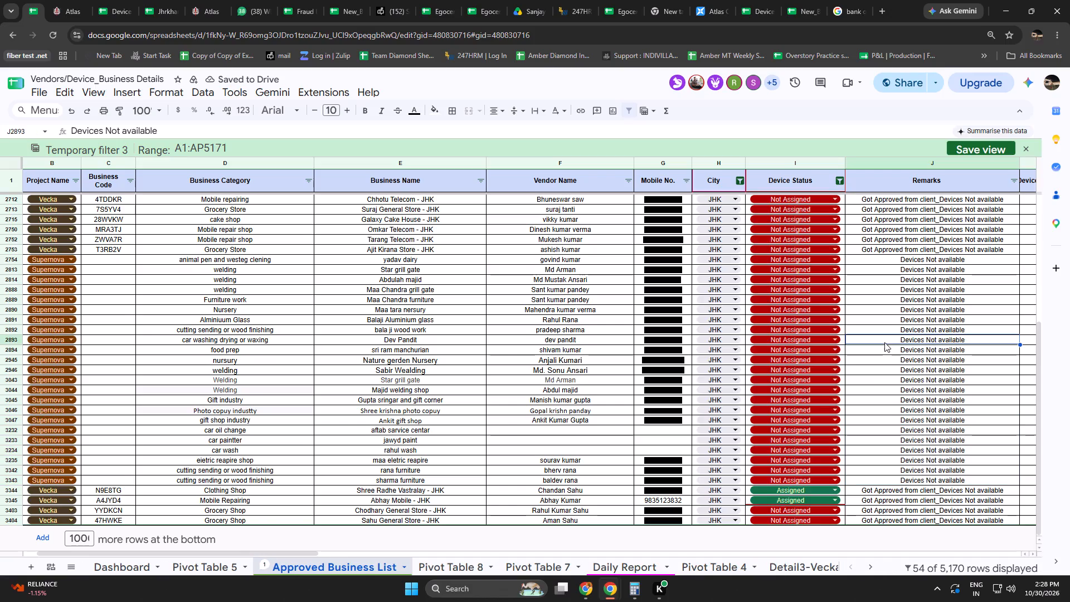
key("Right")
key("Right")
key("Right")
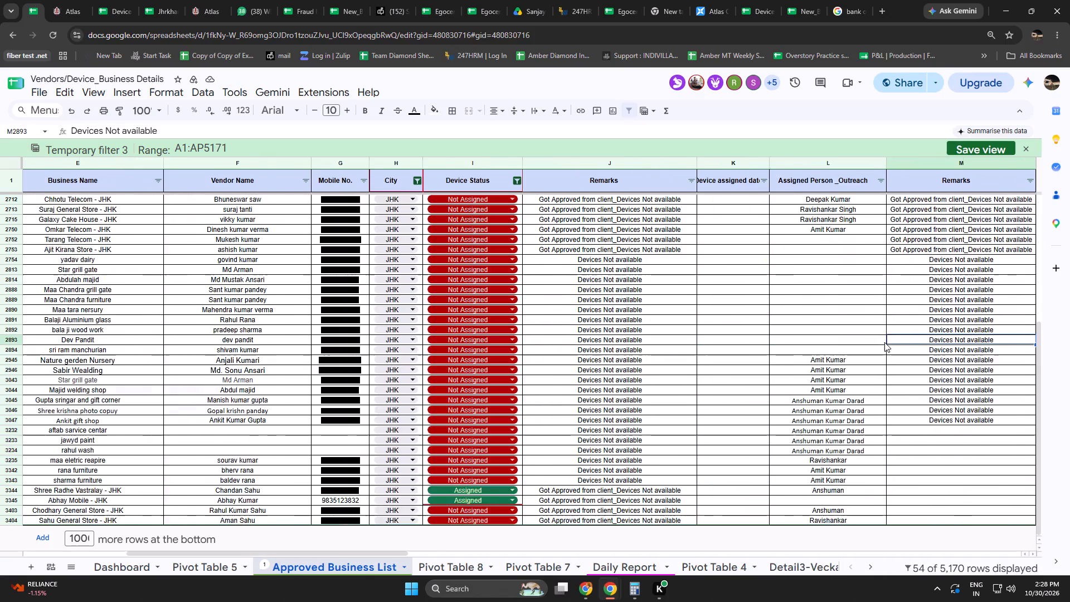
key("Right")
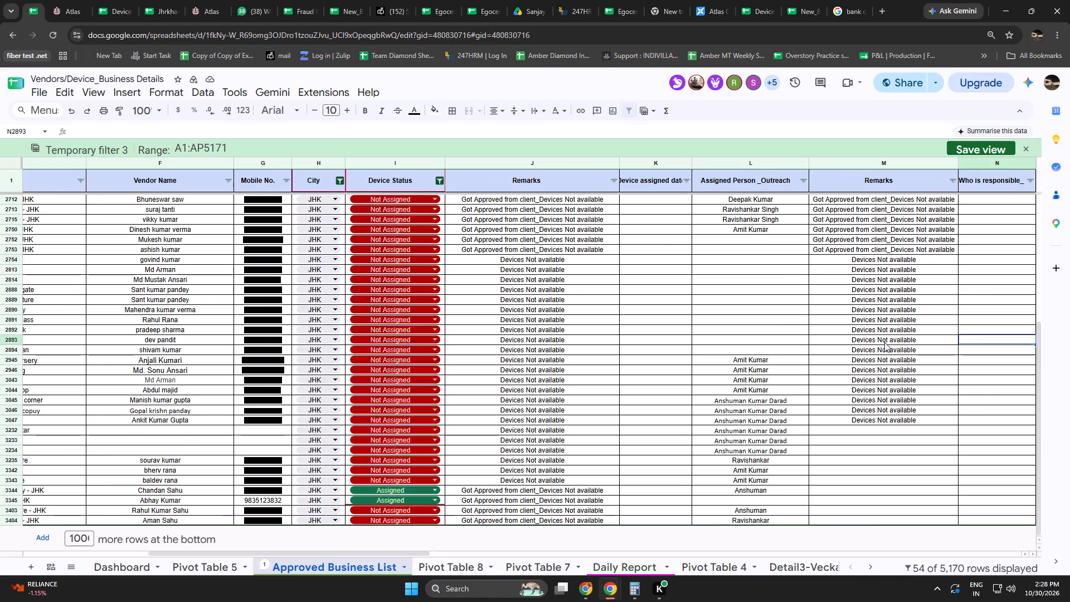
key("Left")
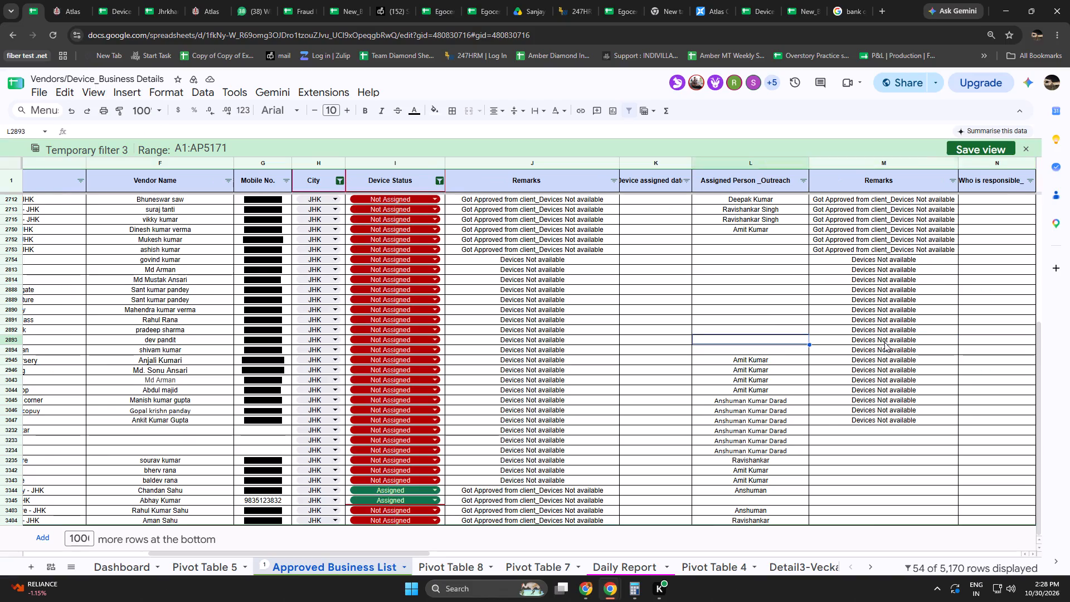
key("Left")
key("Left")
key("Left")
key("Left")
key("Left")
key("Left")
key("Left")
key("Left")
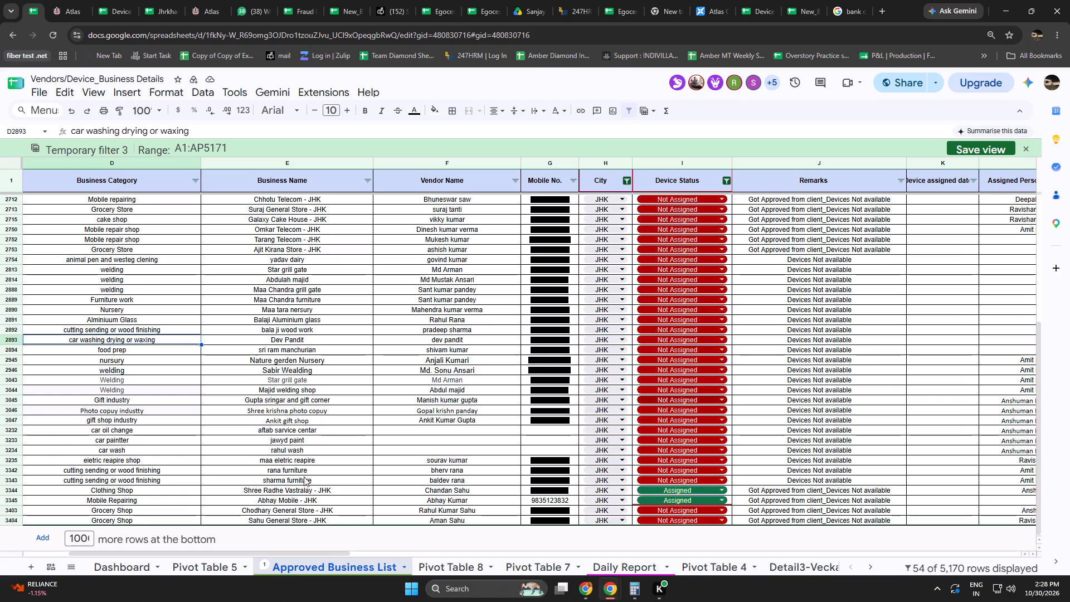
Copy the outreach assignee Anshuman from the Shree Radhe Vastralay - JHK row into the Abhay Mobile - JHK row.
left_click(292, 490)
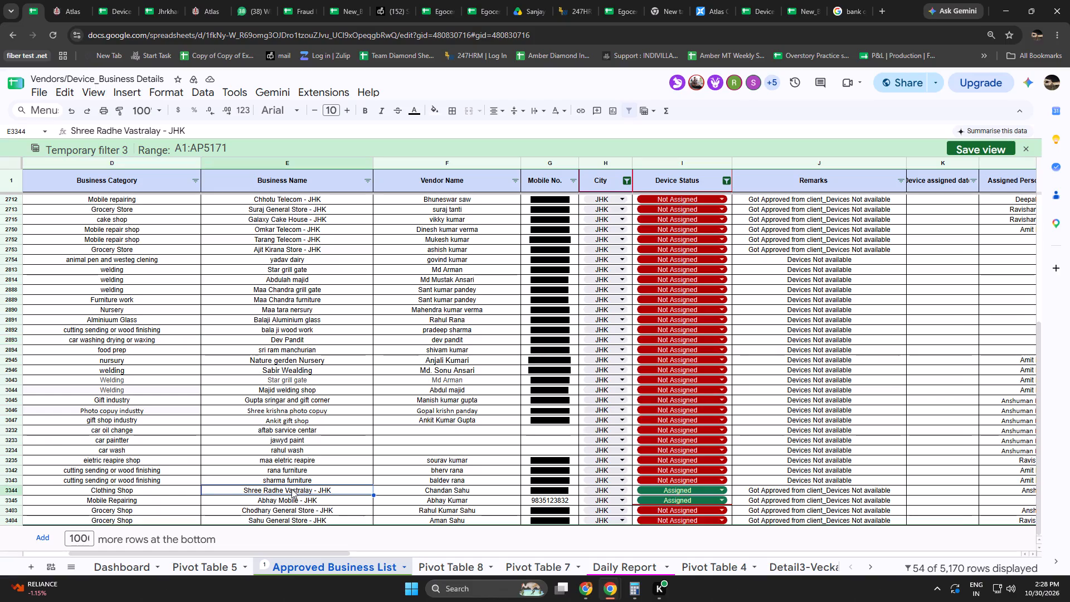
key("Right")
key("Right")
key("Right")
key("Right")
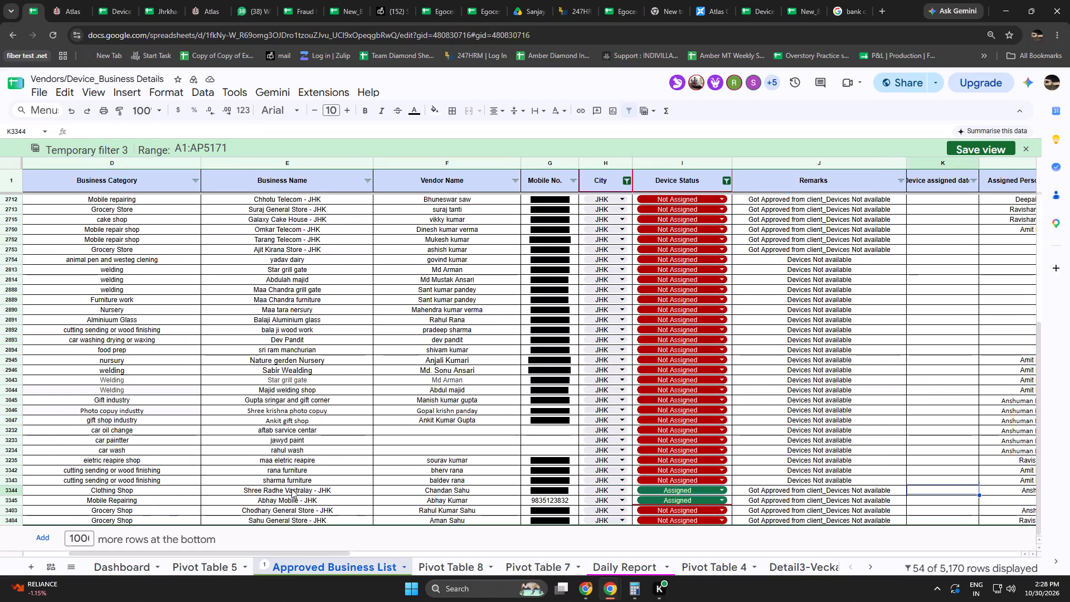
key("Right")
key("Right")
key("Right")
key("Right")
key("Left")
key("Left")
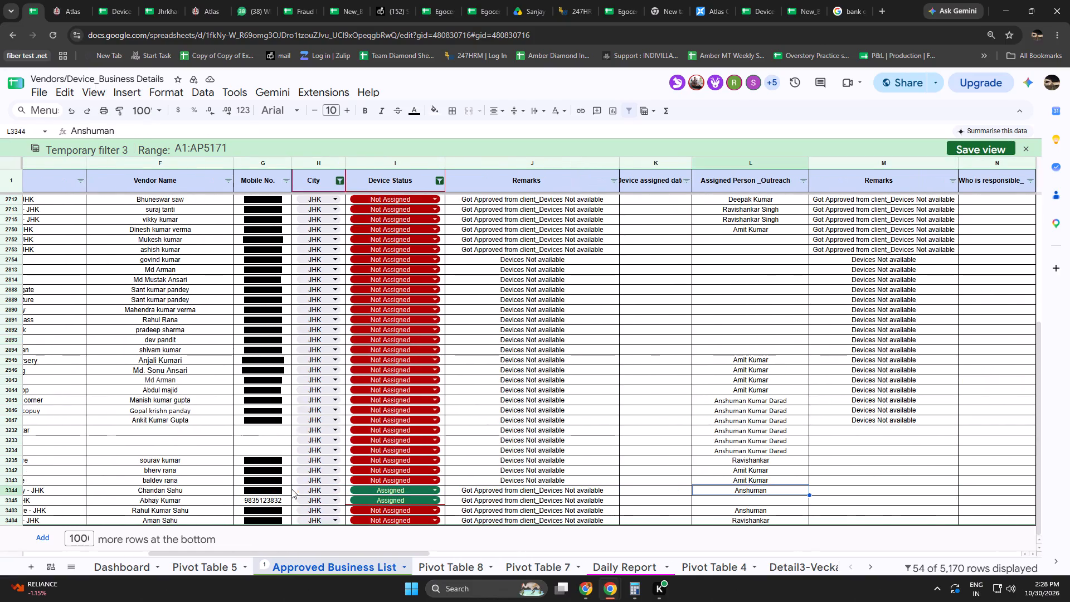
key("ctrl+c")
key("Down")
key("ctrl+v")
Check the second Remarks cells for both assigned businesses and the Abhay Mobile - JHK row back to its approval date.
key("Right")
key("Up")
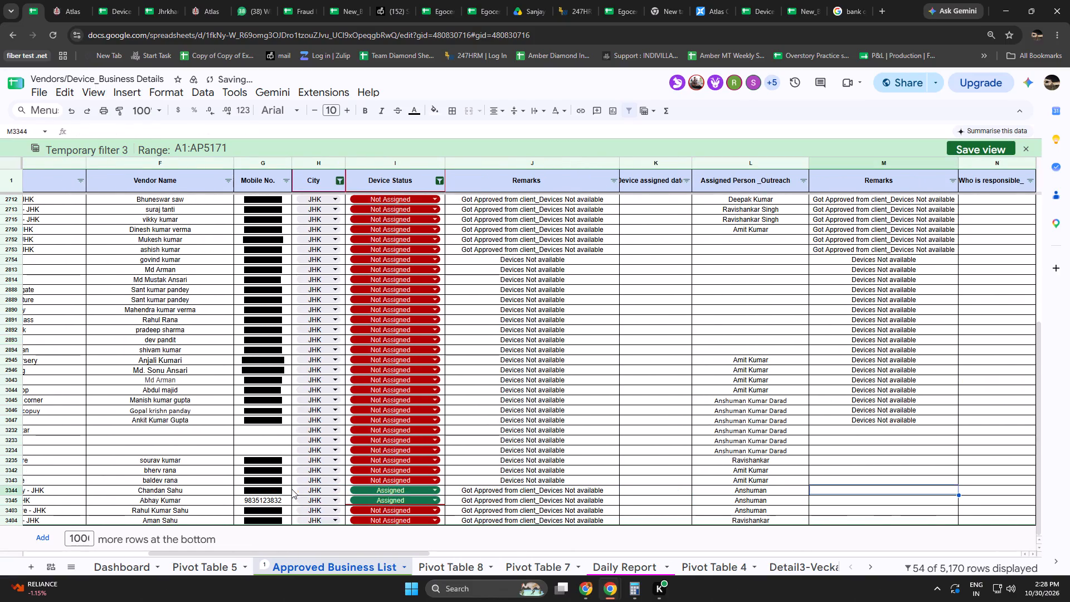
key("Down")
key("Up")
key("Down")
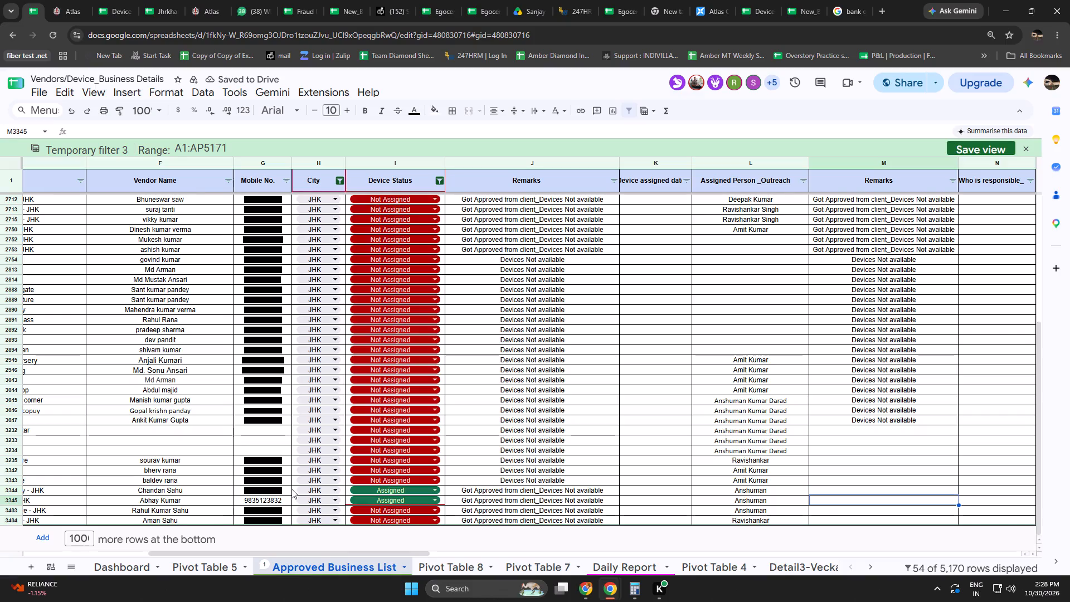
key("Left")
key("Left")
key("Left")
key("Left")
key("Left")
key("Left")
key("Left")
key("Left")
key("Left")
key("Left")
key("Left")
key("Left")
key("Left")
key("Left")
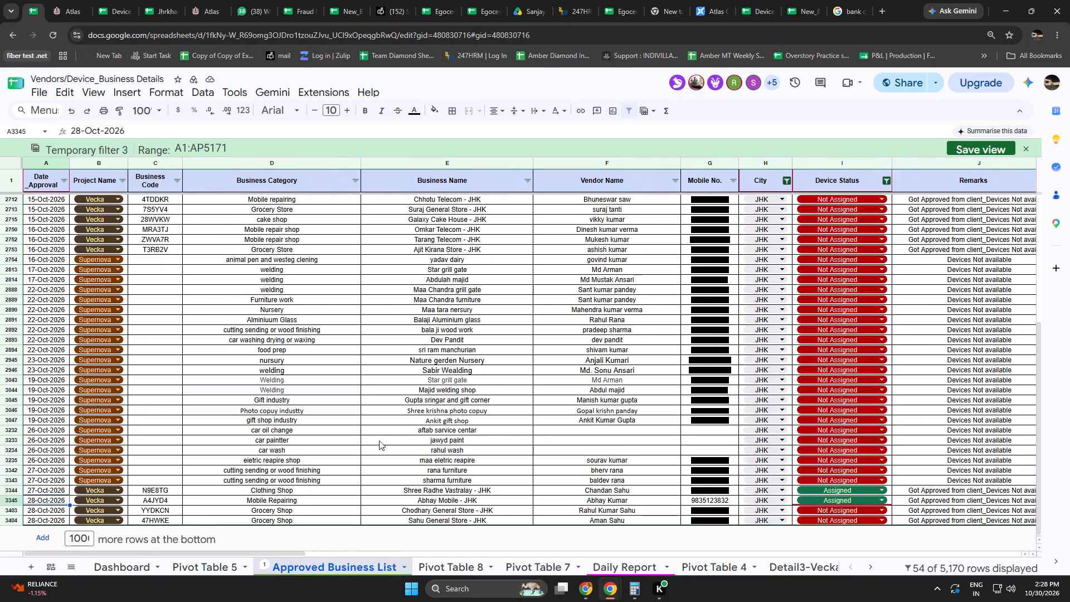
Copy the names Shree Radhe Vastralay - JHK and Abhay Mobile - JHK below Balaji Neer - JHK in the Device Details yellow list.
left_click_drag(406, 494, 403, 503)
key("ctrl+c")
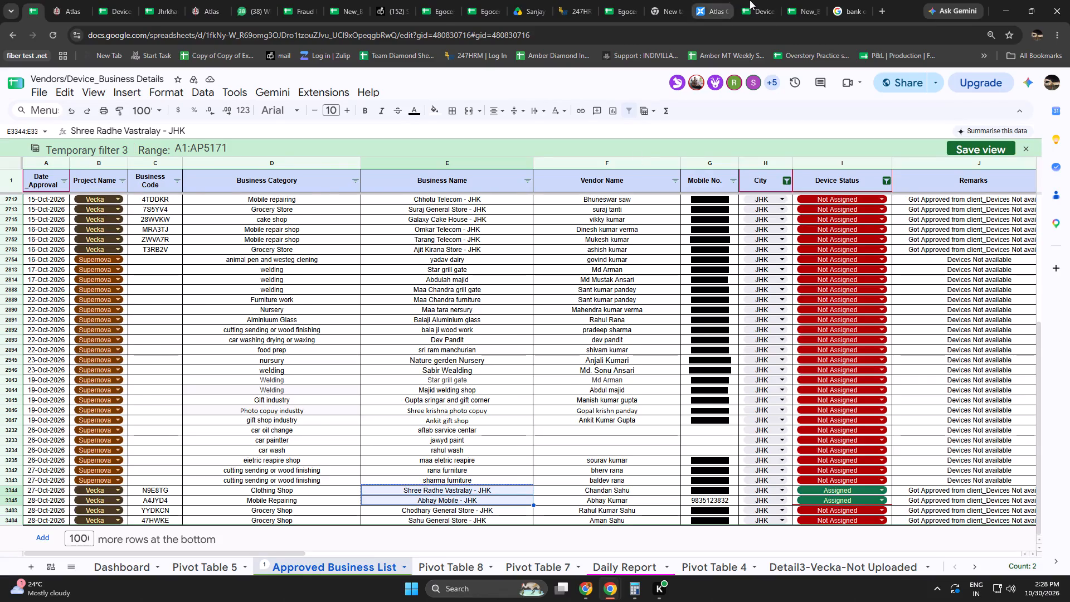
left_click(756, 0)
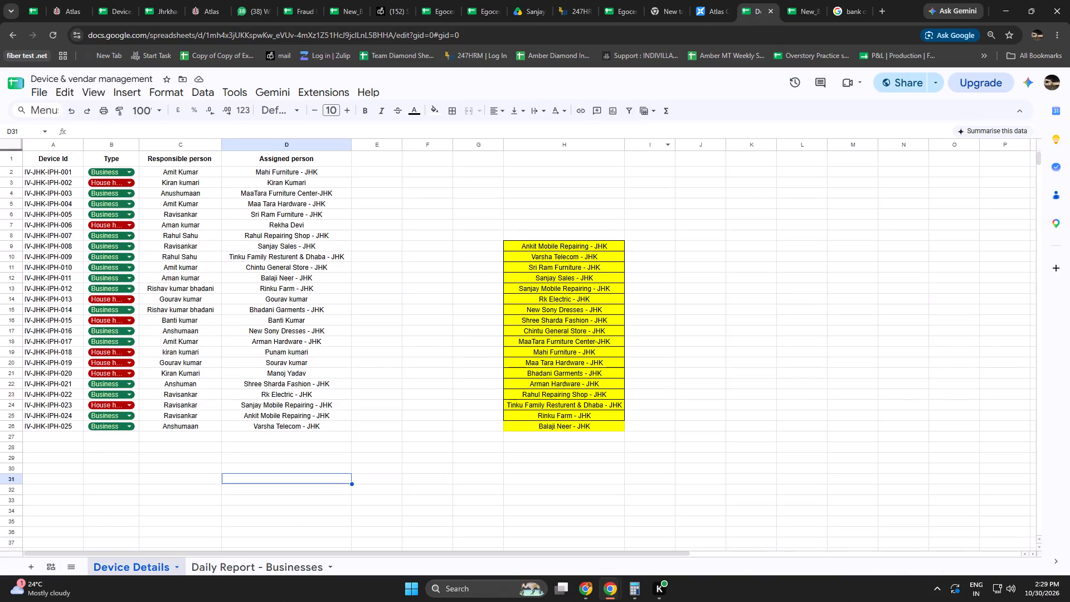
left_click(216, 562)
left_click(139, 571)
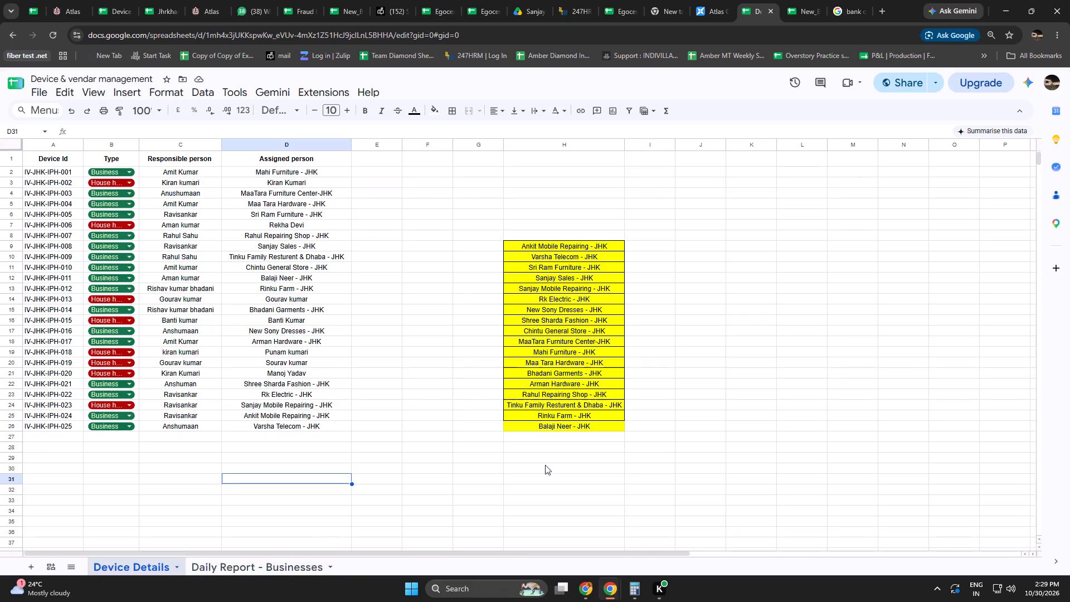
left_click(535, 435)
key("ctrl+shift+v")
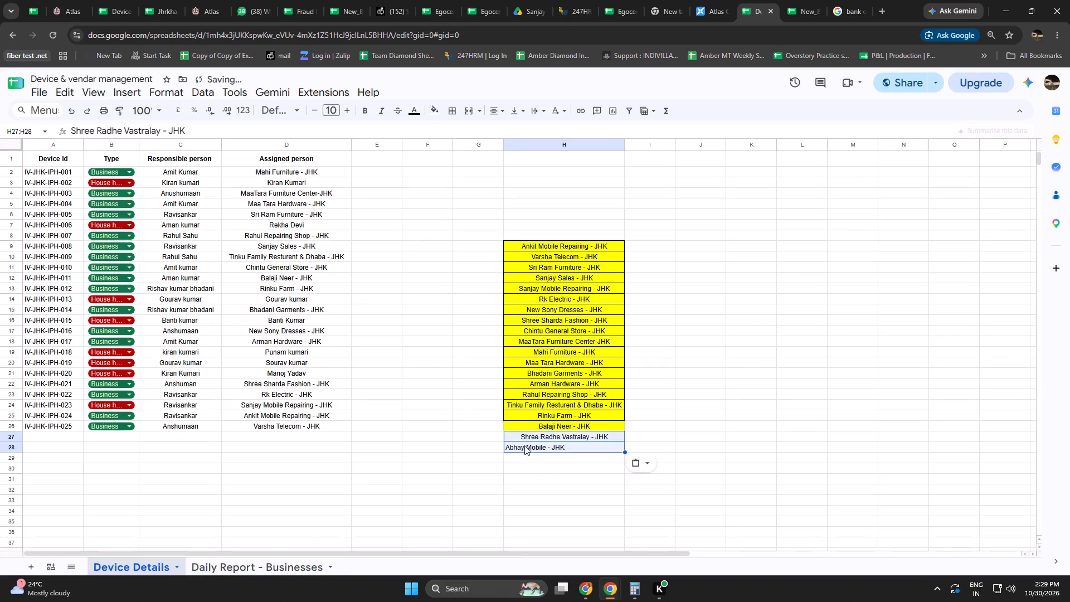
Add the same two business names below Balaji Neer - JHK in the Name column of Daily Report - Businesses.
left_click(223, 562)
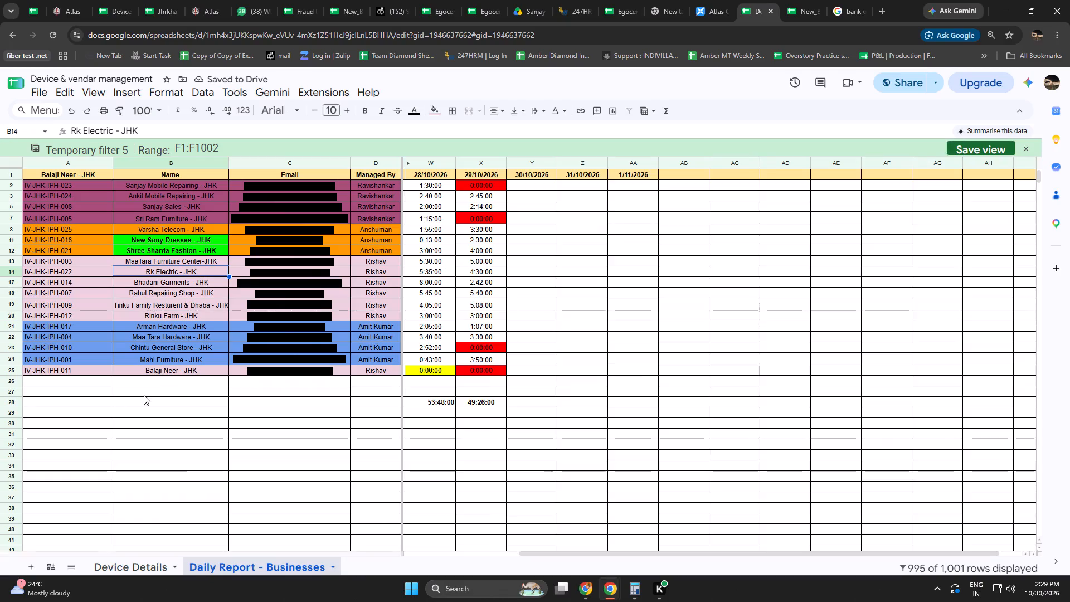
left_click(172, 385)
key("ctrl+shift+v")
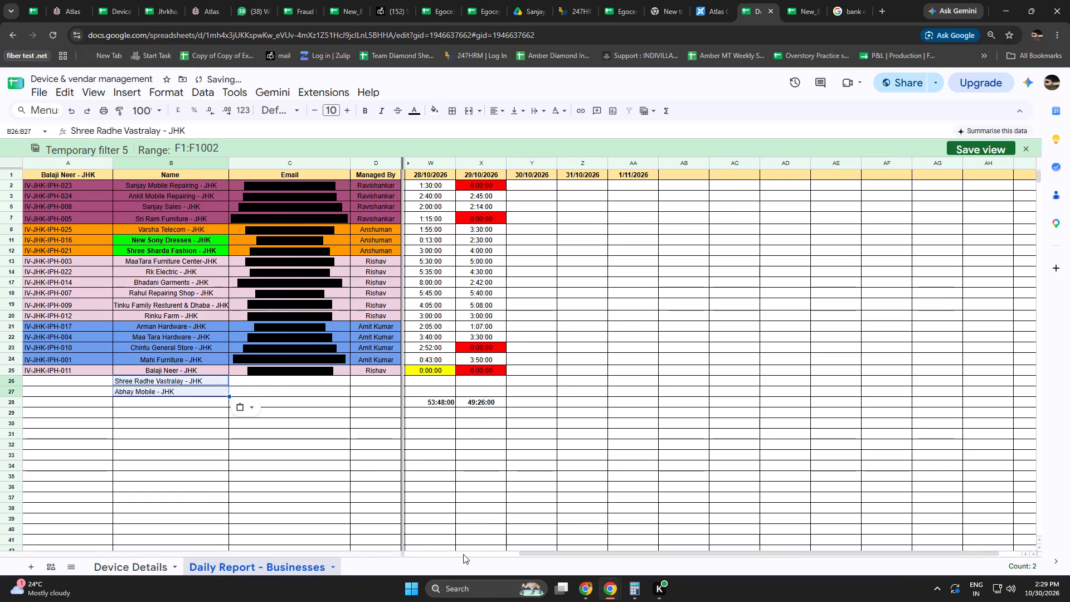
Set Managed By to Anshuman for the Shree Radhe Vastralay - JHK and Abhay Mobile - JHK rows.
left_click_drag(527, 554, 360, 553)
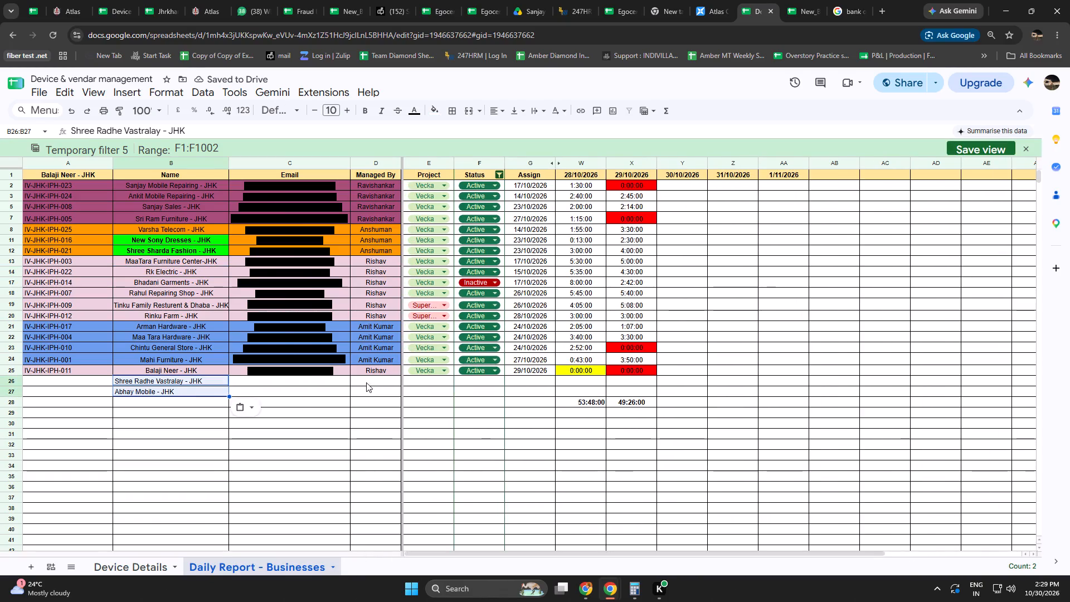
left_click(367, 386)
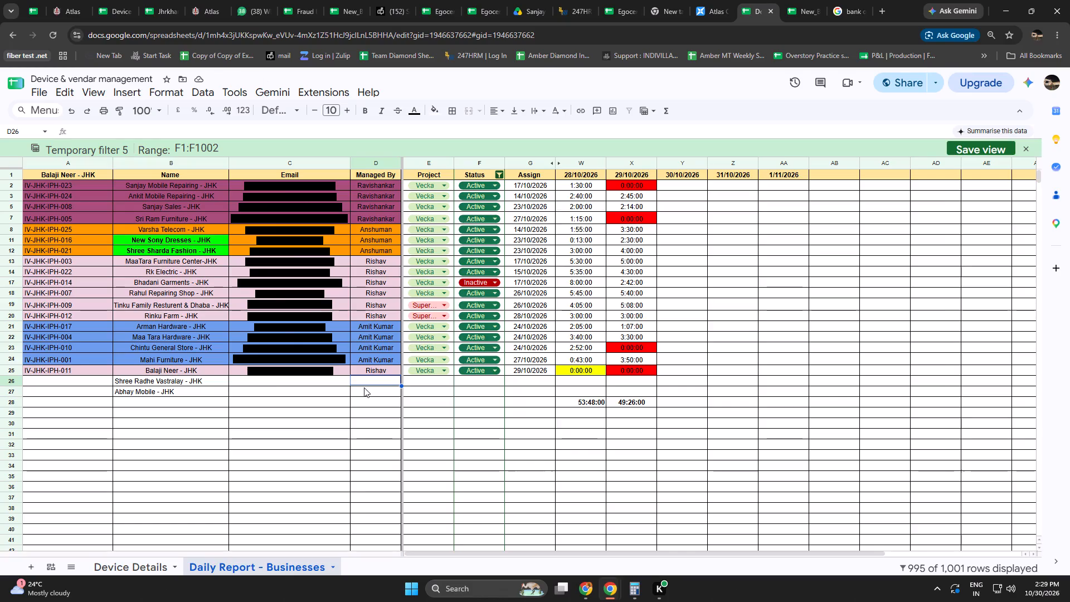
type("Anshuman")
key("Down")
key("Up")
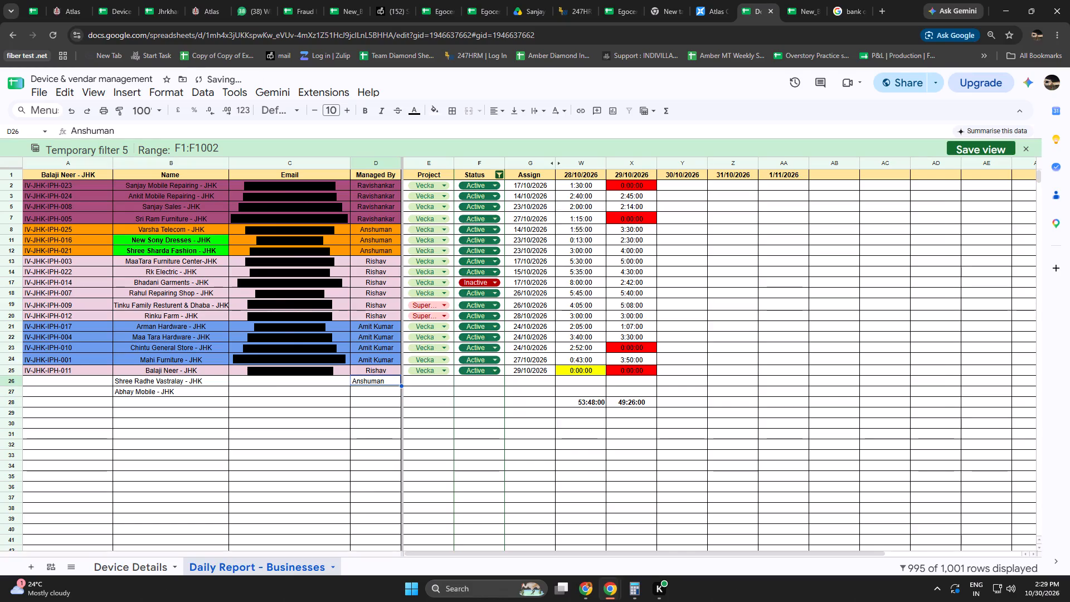
key("ctrl+c")
key("Down")
key("ctrl+v")
key("Up")
key("Up")
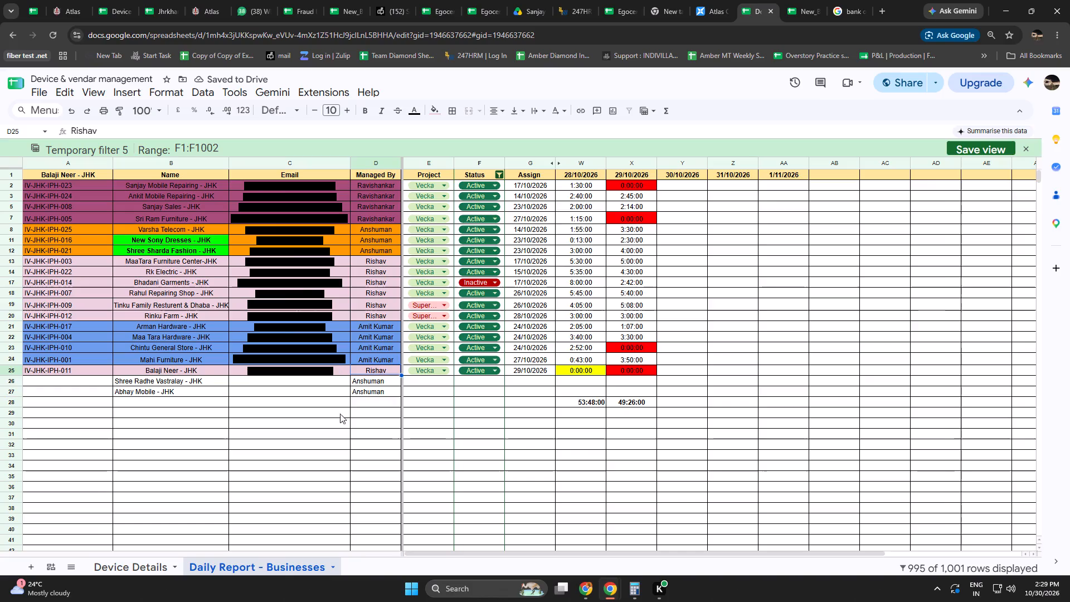
left_click(353, 401)
left_click(303, 381)
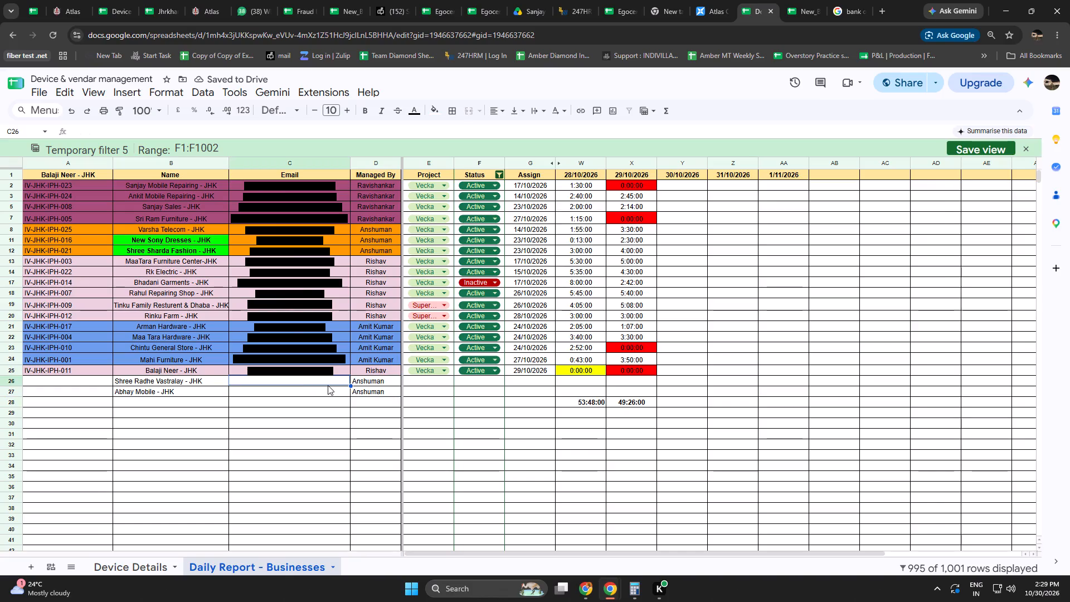
left_click_drag(407, 373, 408, 383)
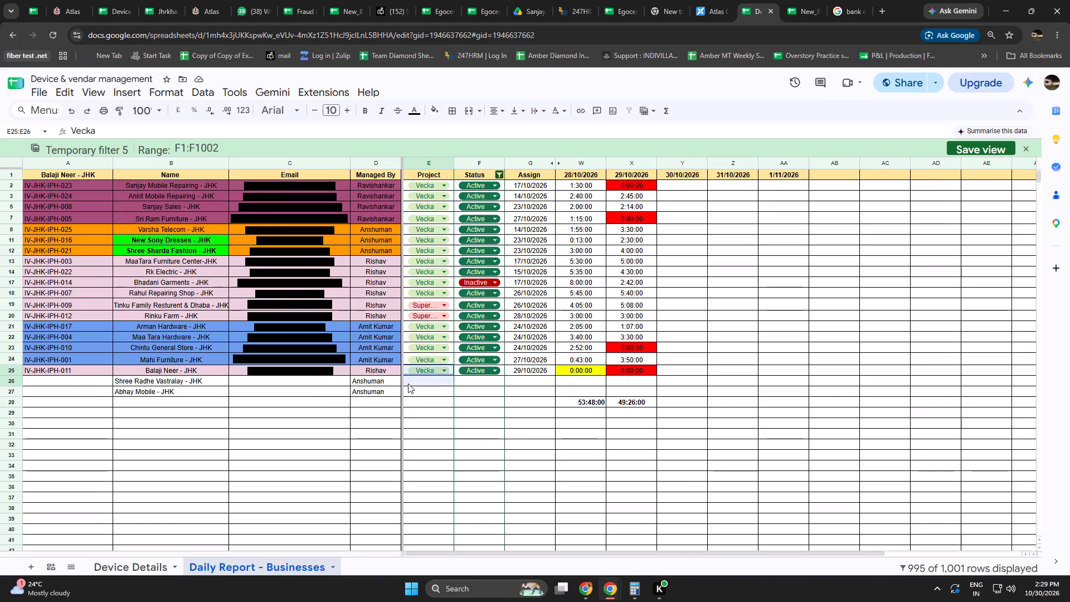
left_click_drag(408, 383, 465, 388)
key("ctrl+d")
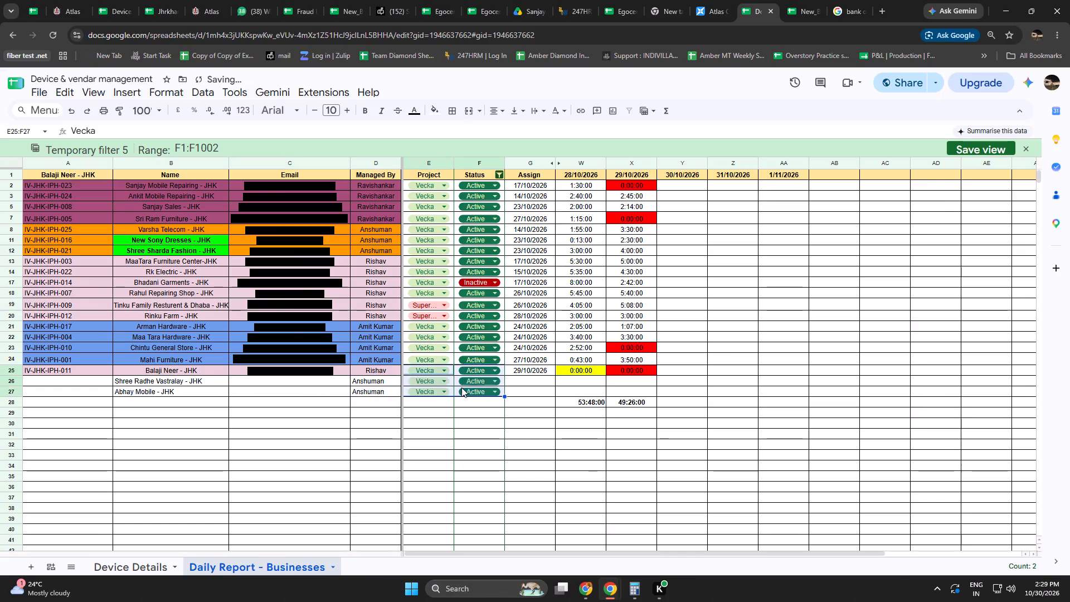
left_click(498, 429)
Enter the Assign date 30/10/2026 for both Shree Radhe Vastralay - JHK and Abhay Mobile - JHK.
left_click(521, 385)
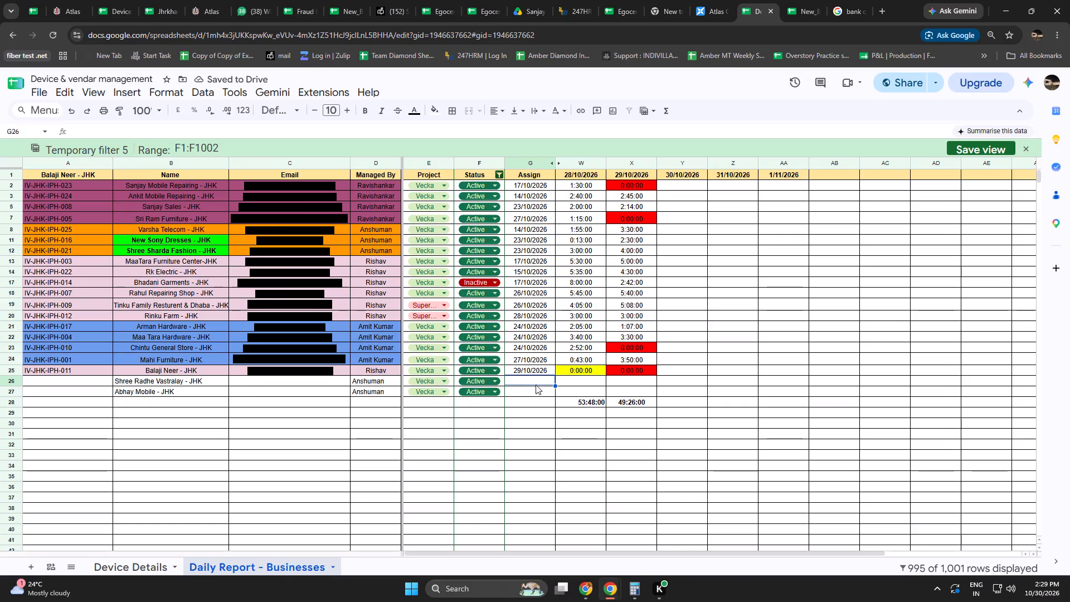
key("ctrl+semicolon")
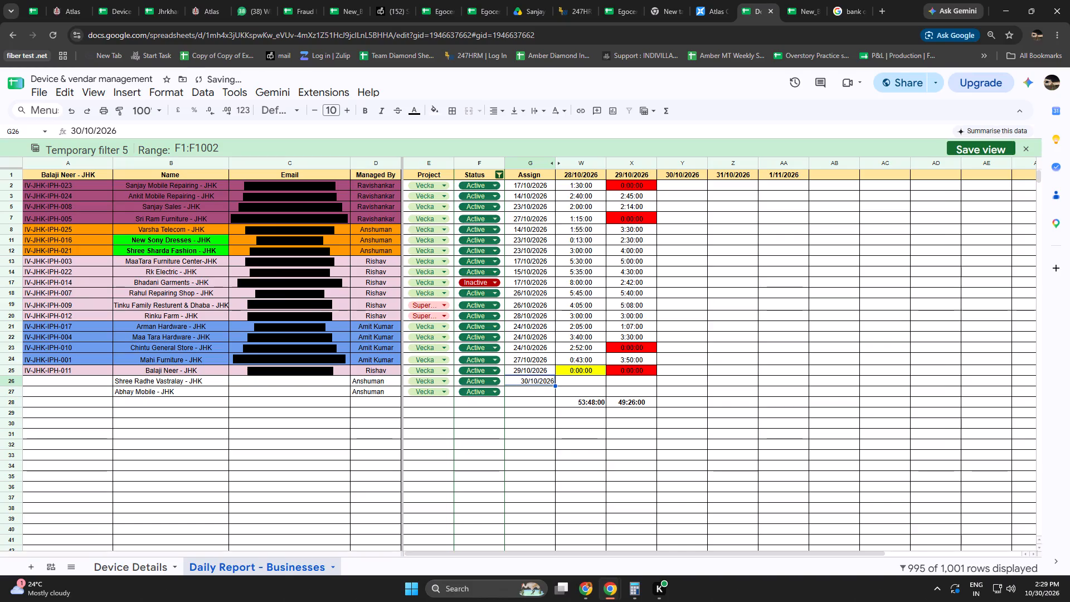
left_click_drag(543, 386, 543, 393)
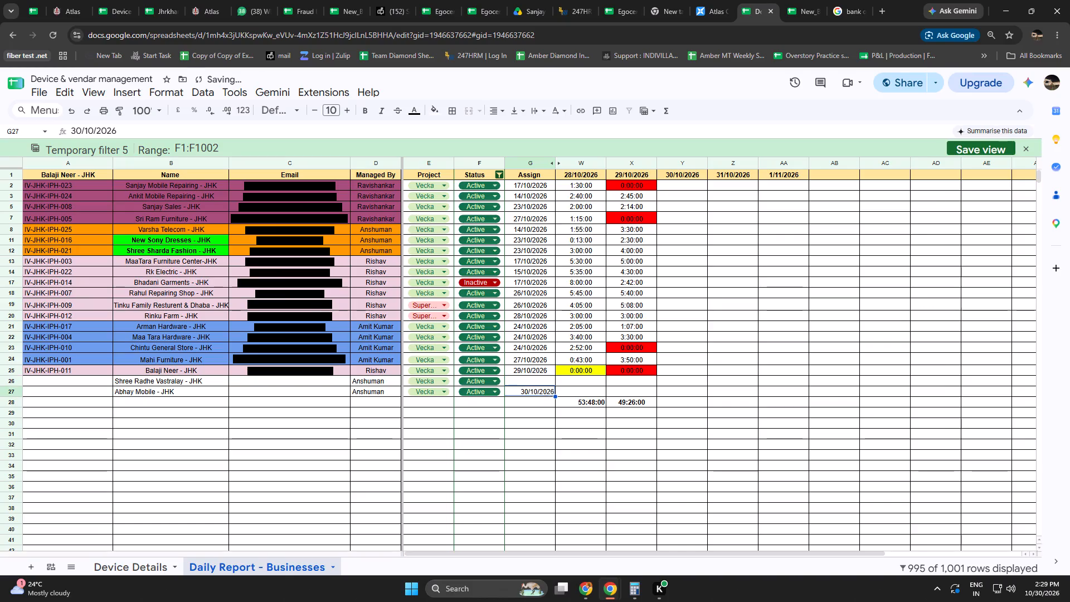
left_click(538, 385, "ctrl")
left_click(534, 383)
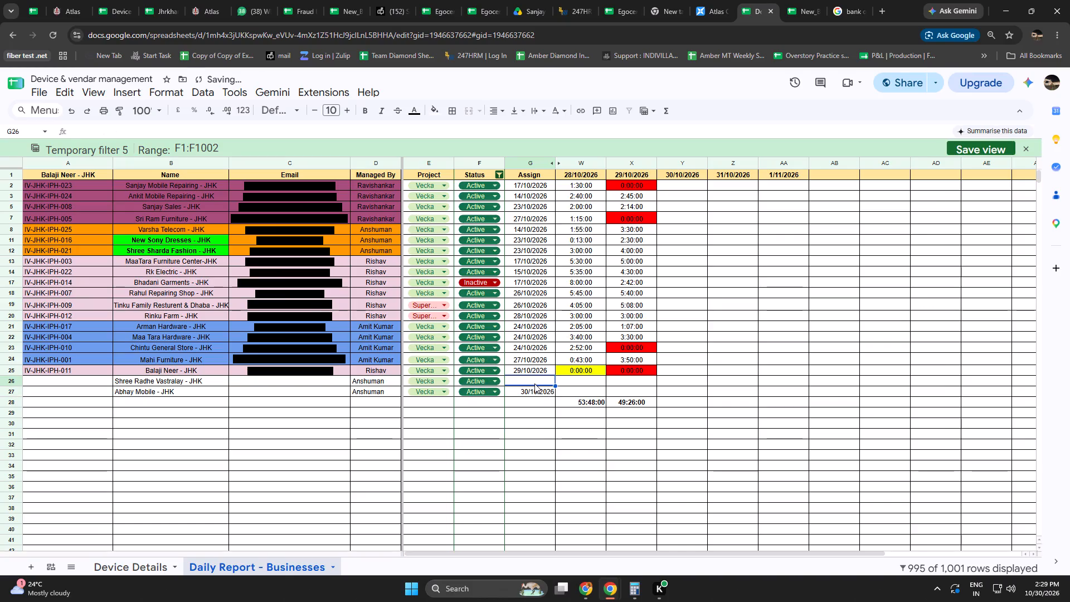
key("ctrl+v")
key("ctrl+z")
key("ctrl+shift+semicolon")
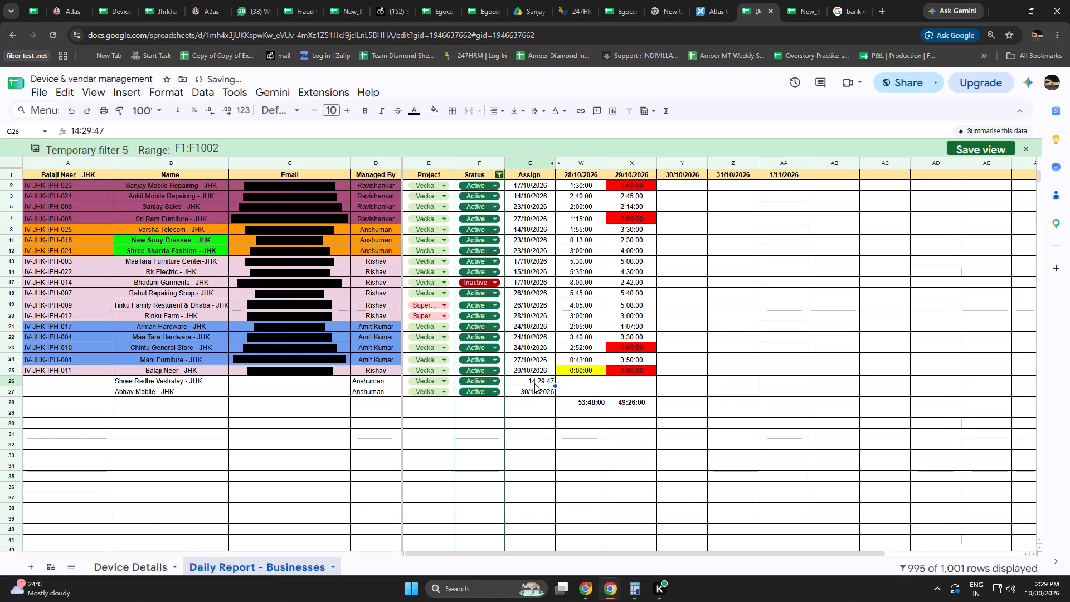
key("BackSpace")
key("ctrl+semicolon")
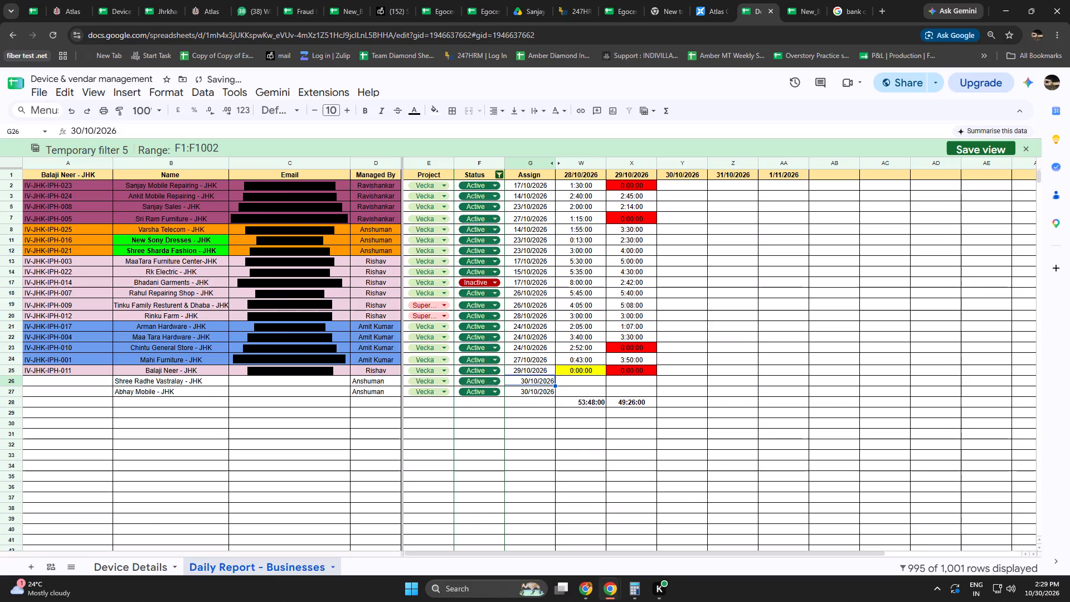
Center-align the whole Assign column in Daily Report - Businesses.
left_click(534, 166)
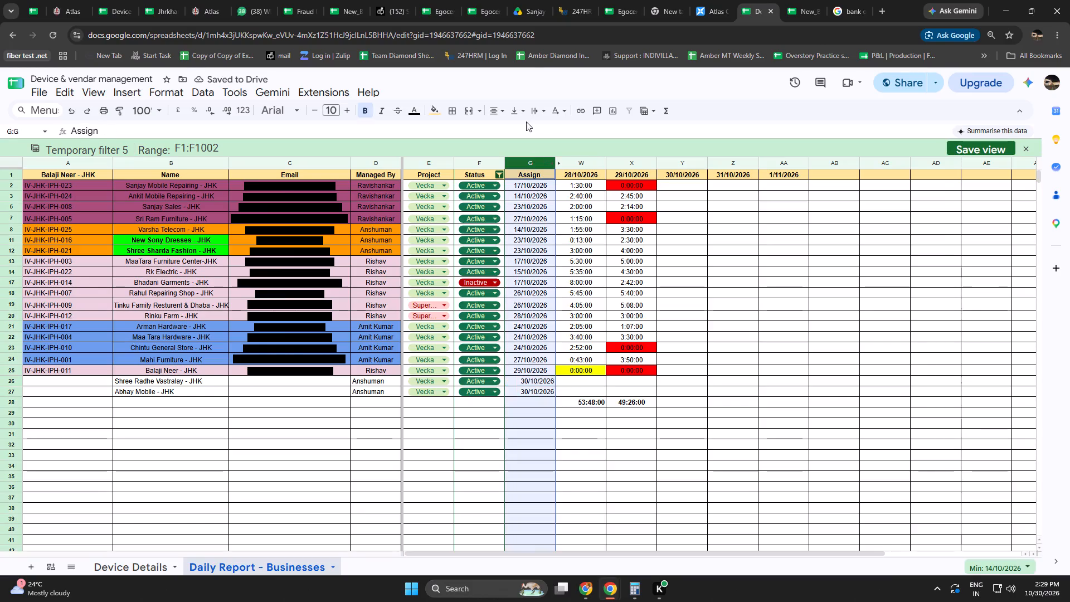
left_click(500, 109)
left_click(508, 129)
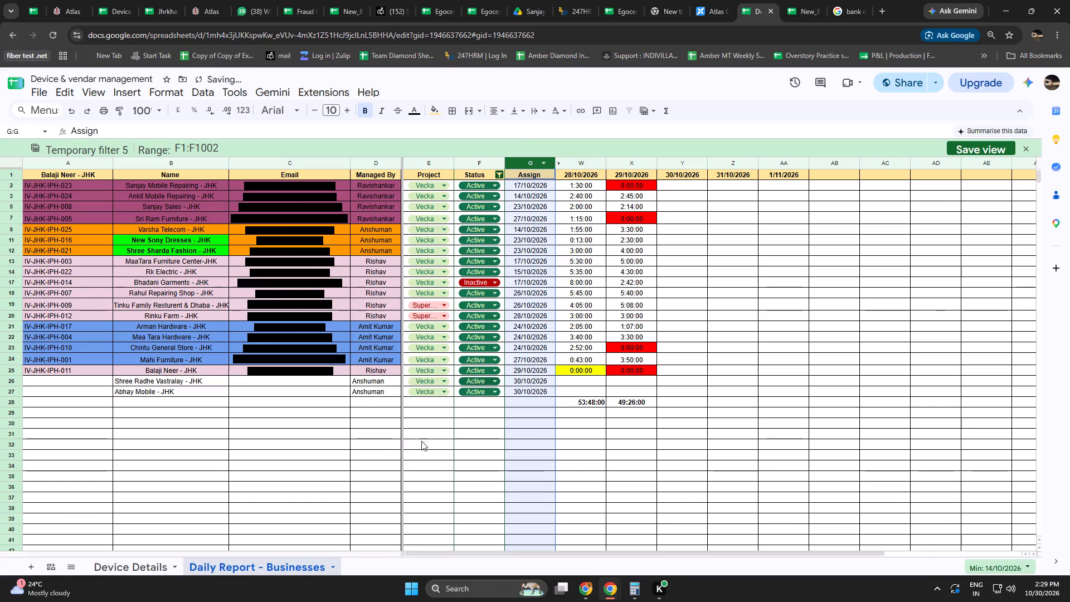
left_click(412, 467)
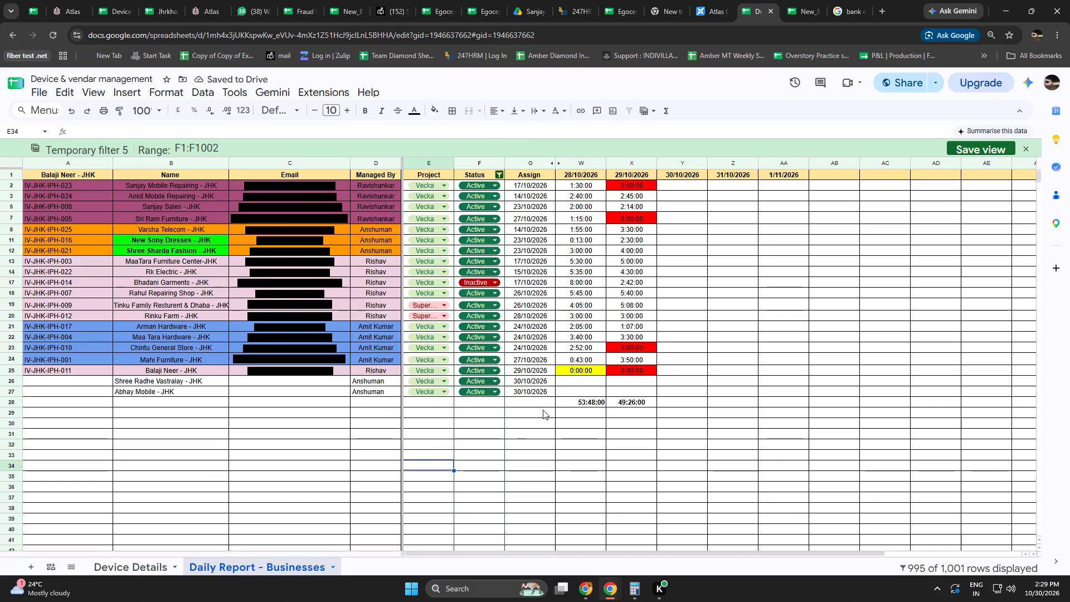
Fill the 28/10/2026 and 29/10/2026 values of 0:00:00 down from Balaji Neer to the two new business rows.
left_click_drag(596, 371, 618, 388)
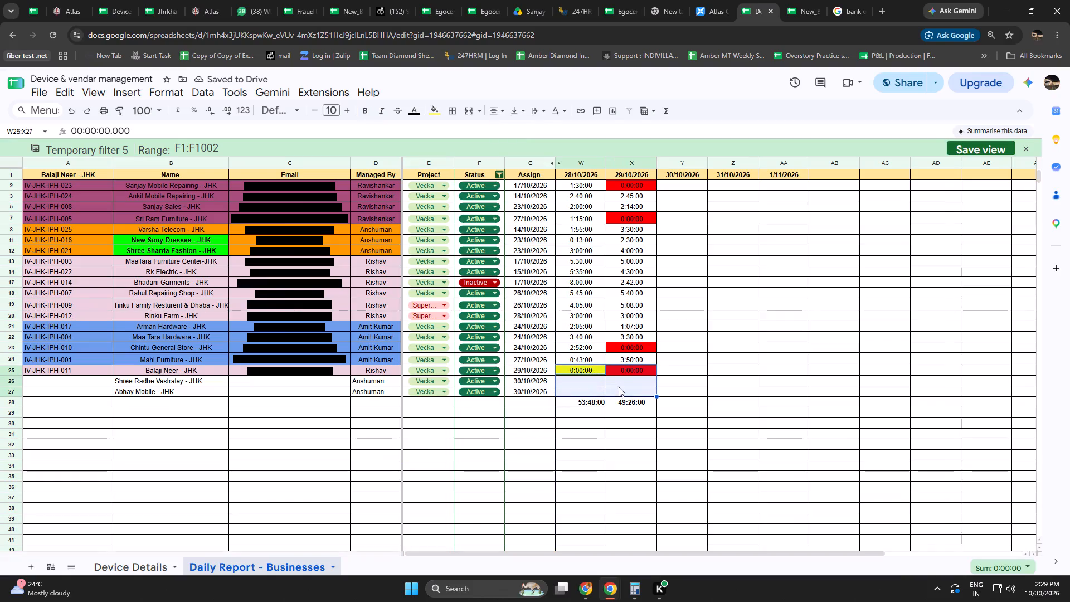
key("ctrl+d")
key("ctrl+s")
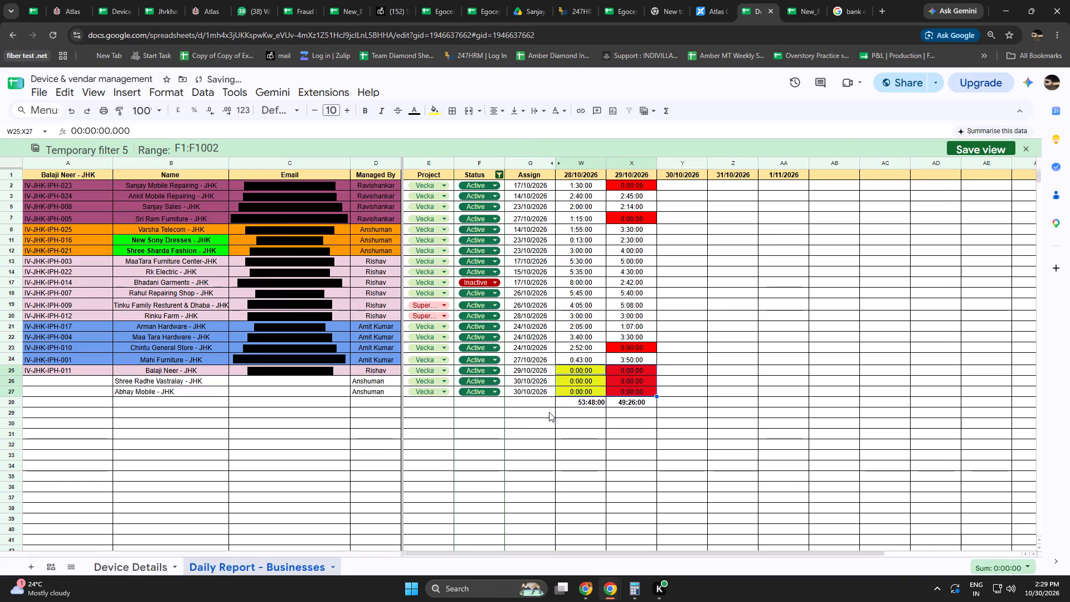
left_click(542, 424)
Fill the Assign, 28/10/2026 and 29/10/2026 cells of Shree Radhe Vastralay - JHK and Abhay Mobile - JHK with yellow.
left_click_drag(533, 381, 607, 384)
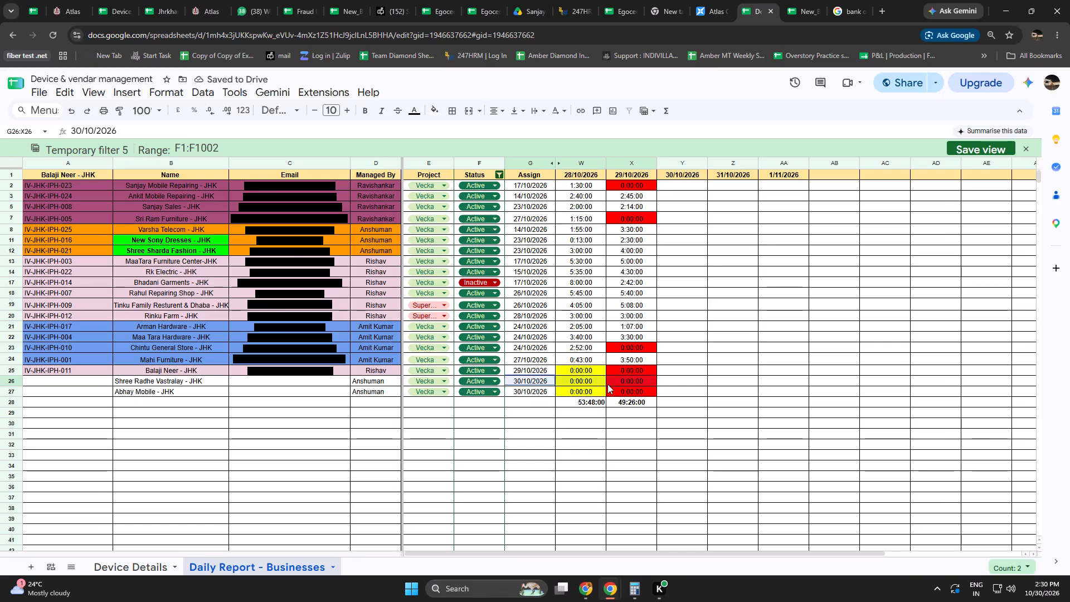
left_click_drag(607, 384, 620, 390)
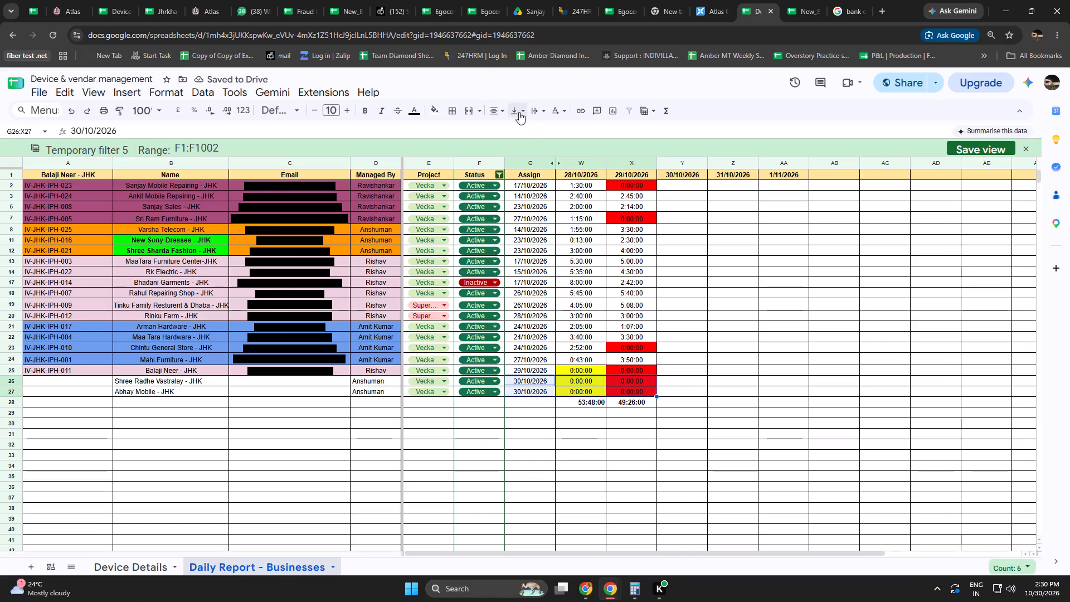
left_click(435, 108)
left_click(474, 158)
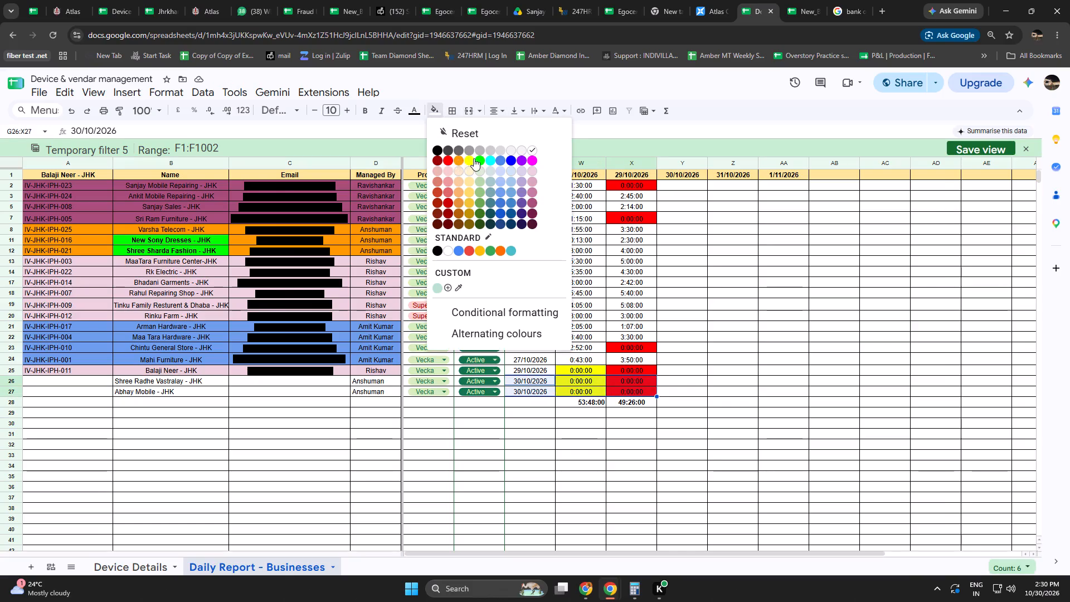
left_click(537, 474)
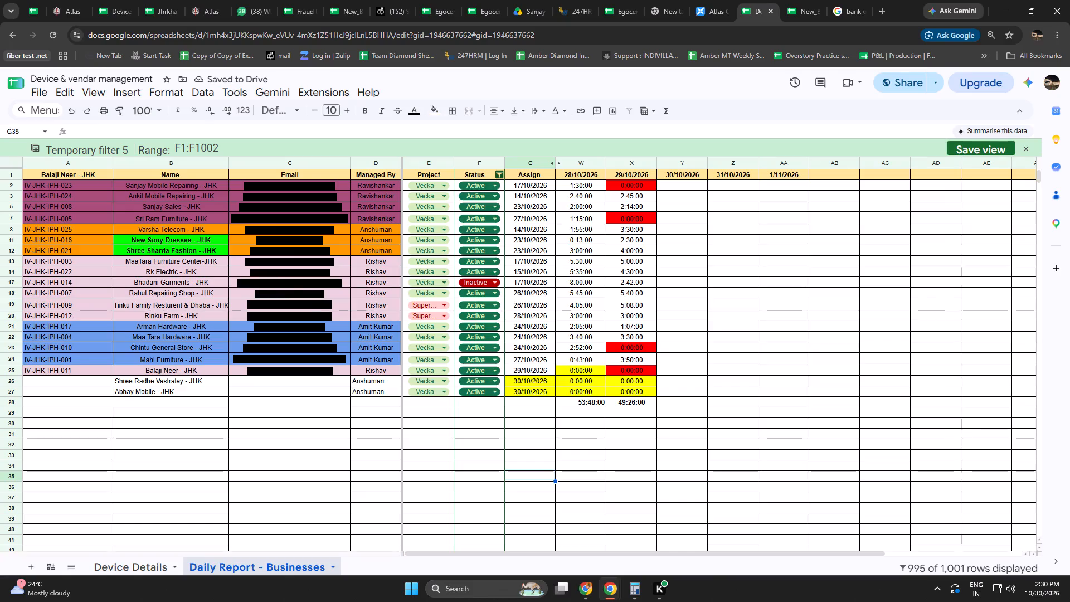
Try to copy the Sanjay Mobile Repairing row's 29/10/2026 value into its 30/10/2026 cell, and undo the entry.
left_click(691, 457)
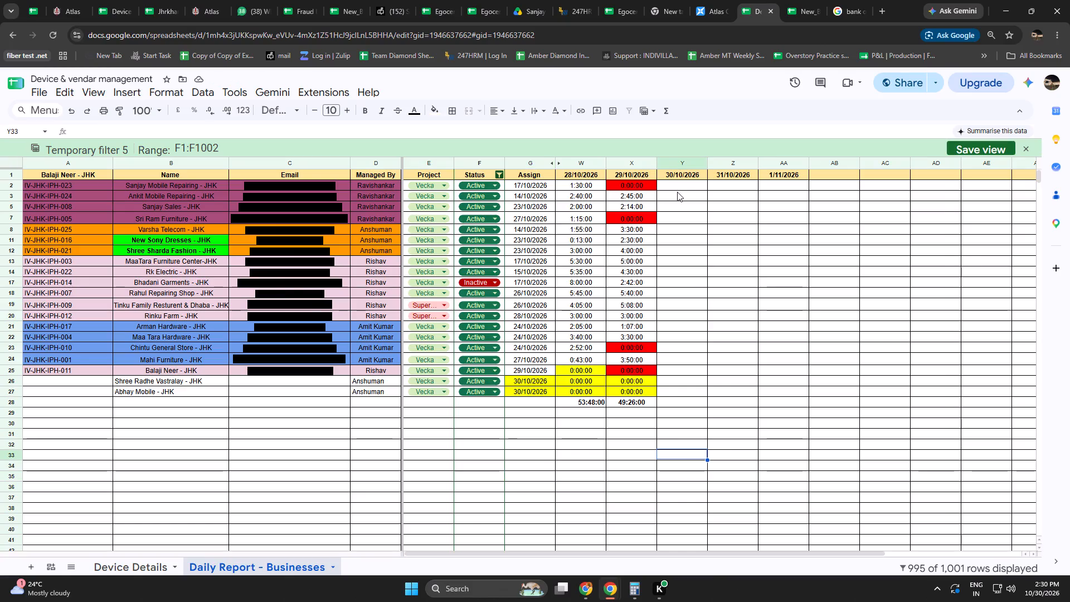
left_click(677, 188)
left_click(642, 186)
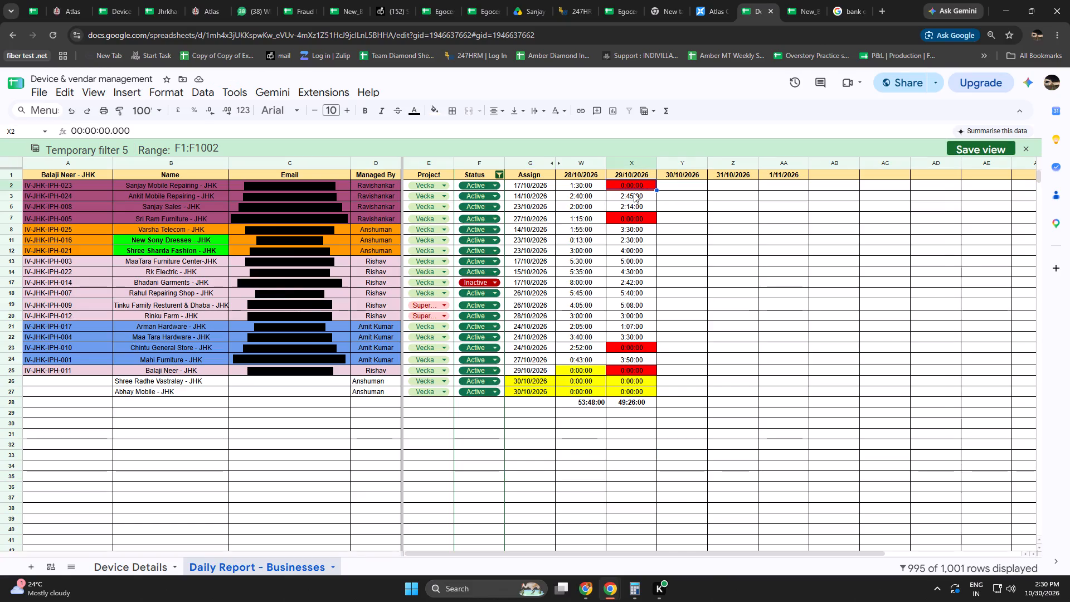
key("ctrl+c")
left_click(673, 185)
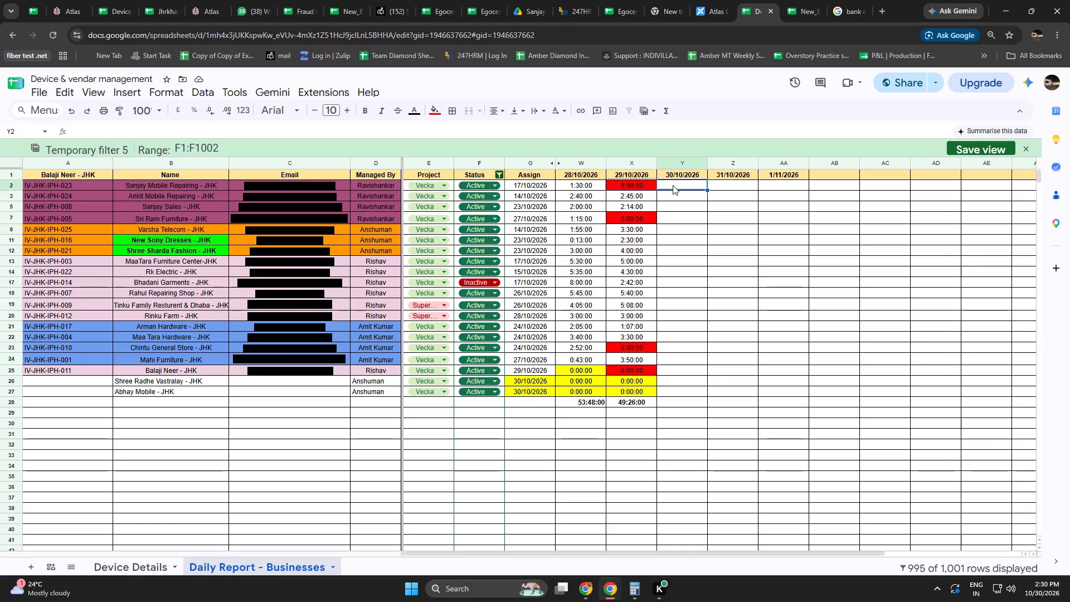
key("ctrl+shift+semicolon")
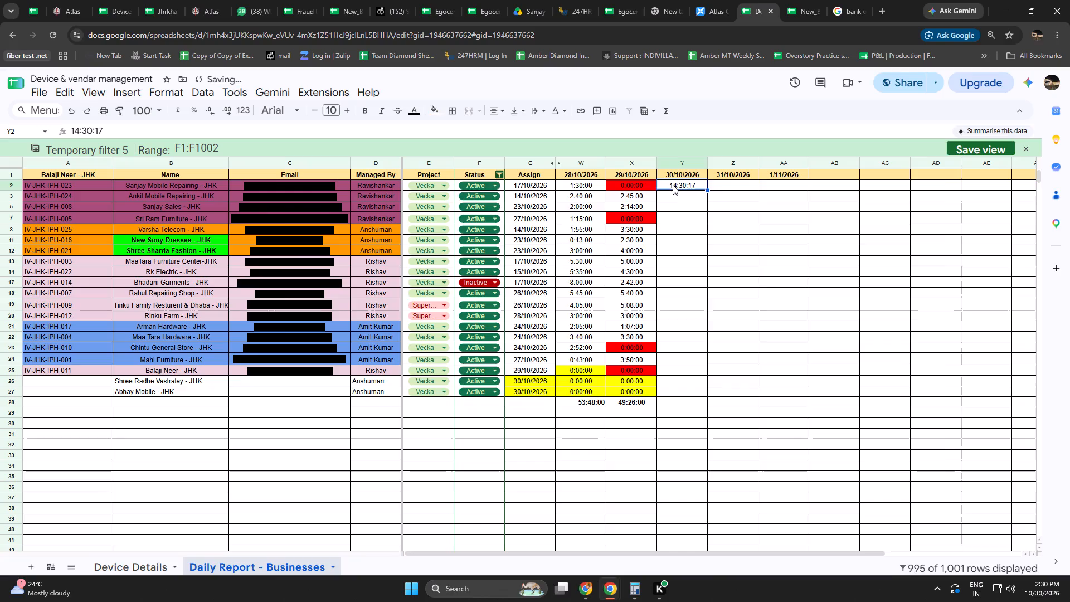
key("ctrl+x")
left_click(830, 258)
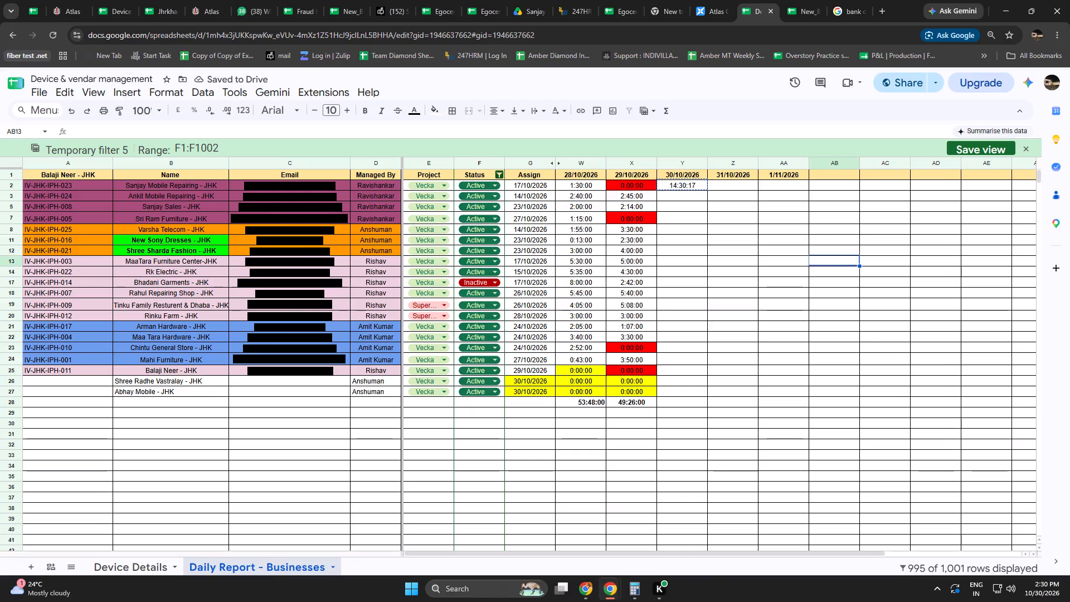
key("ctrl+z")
Copy 0:00:00 as a value without formatting into the first 30/10/2026 cell and fill it down through Abhay Mobile - JHK.
left_click(641, 180)
left_click(630, 186)
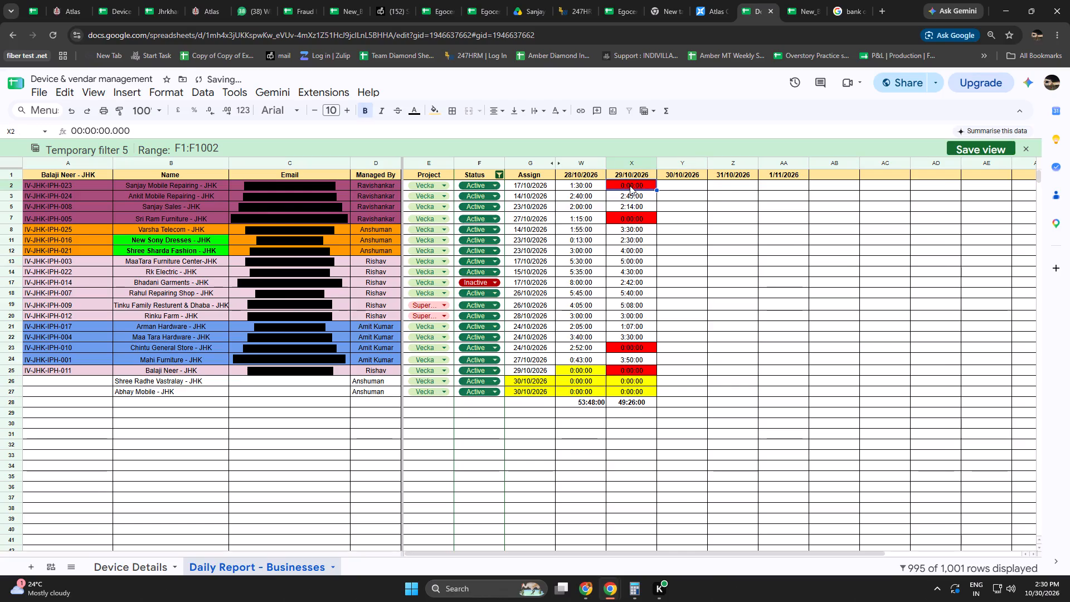
key("ctrl+c")
left_click(677, 181)
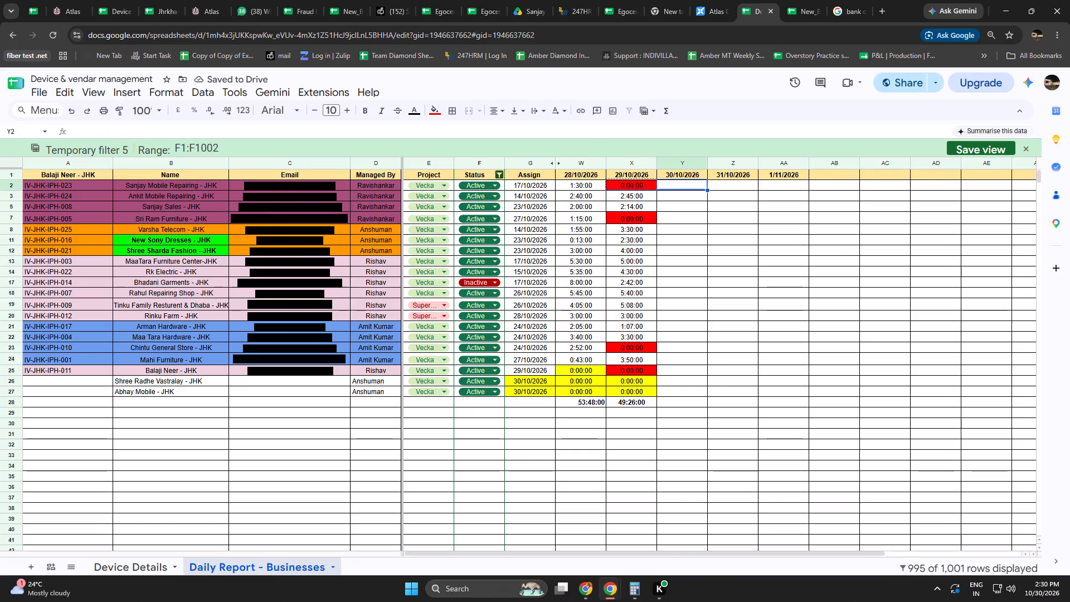
key("ctrl+shift+v")
left_click_drag(679, 186, 692, 385)
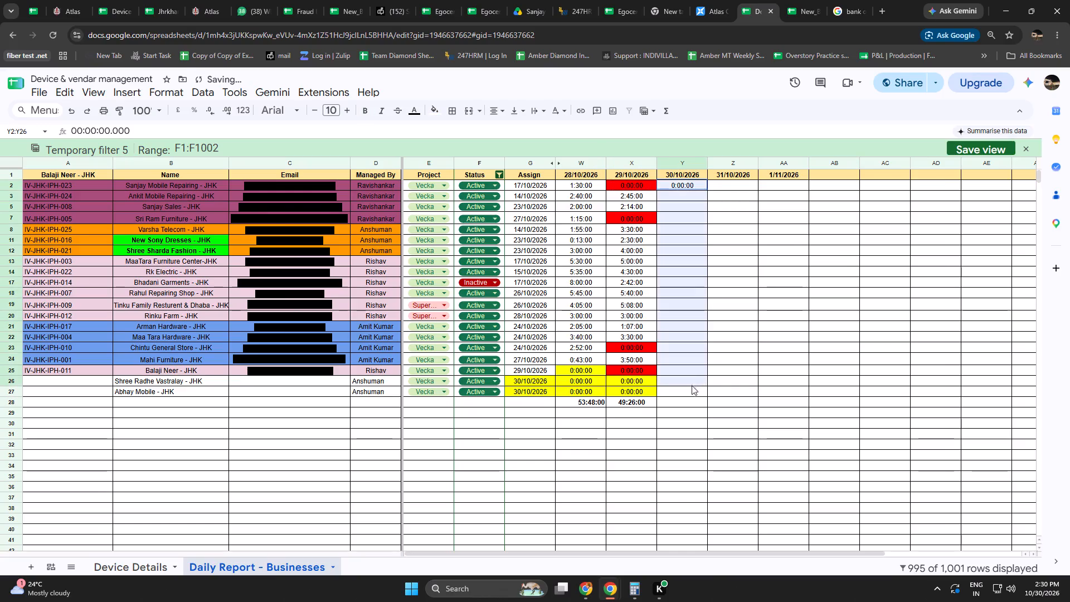
left_click_drag(692, 385, 690, 389)
key("ctrl+d")
left_click(784, 408)
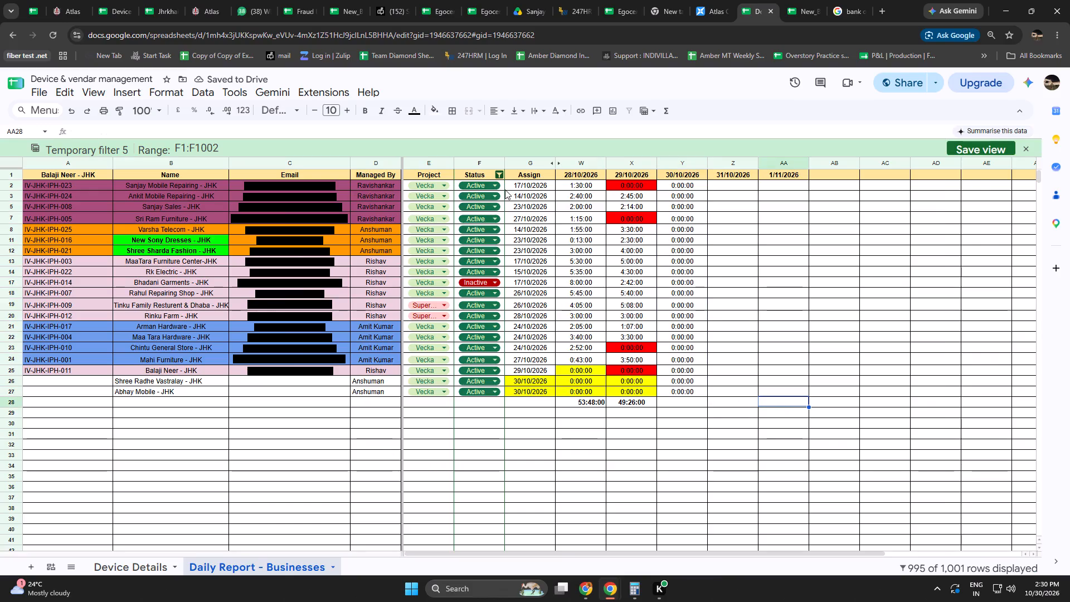
Reapply the Status filter with only (Blanks) and Active selected, leaving Inactive out.
left_click(498, 176)
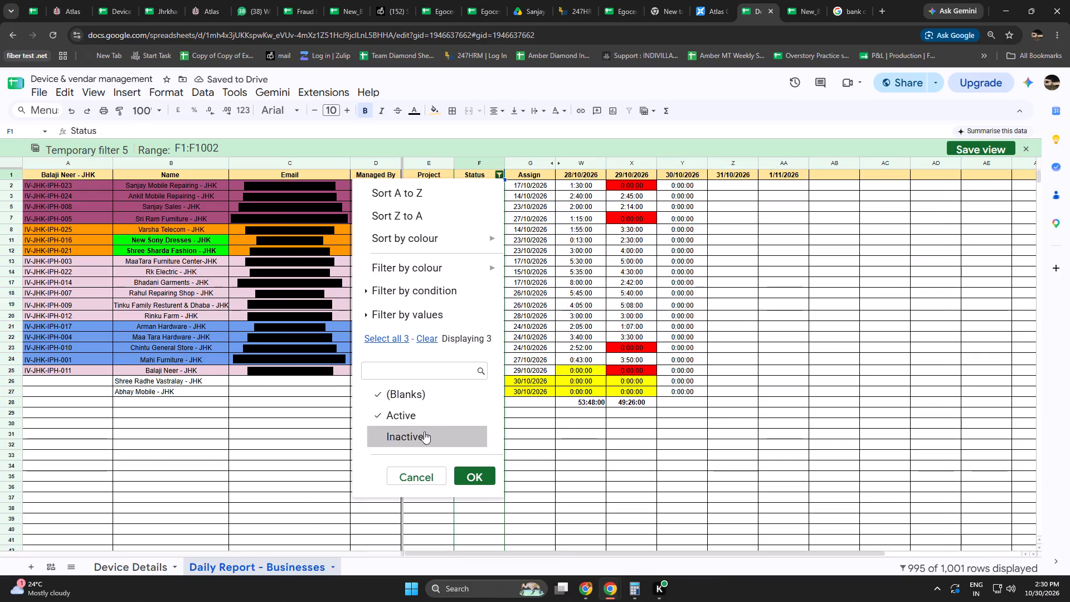
left_click(466, 473)
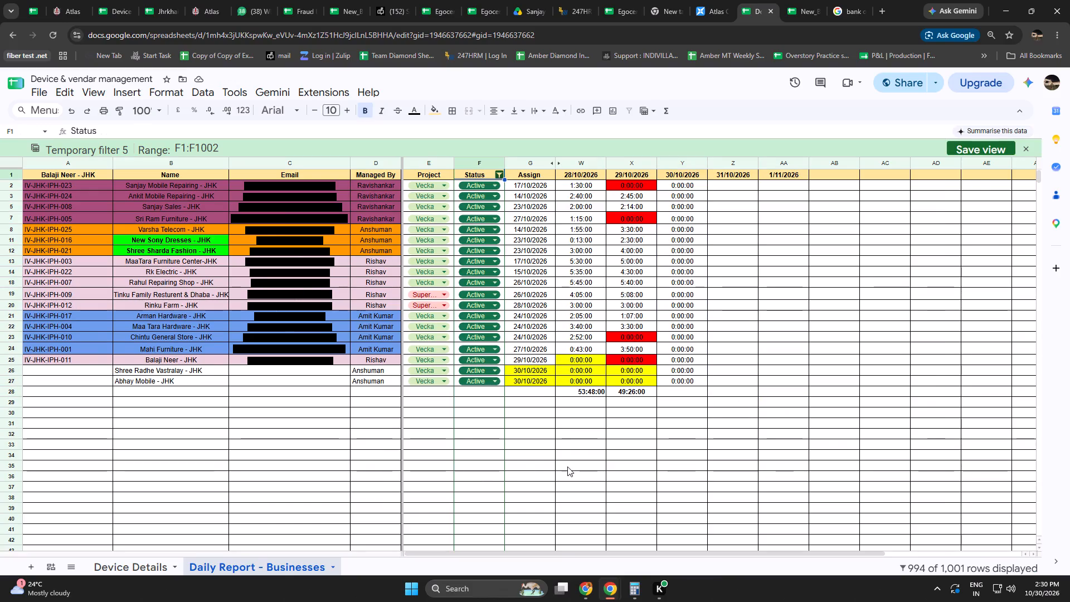
left_click(567, 467)
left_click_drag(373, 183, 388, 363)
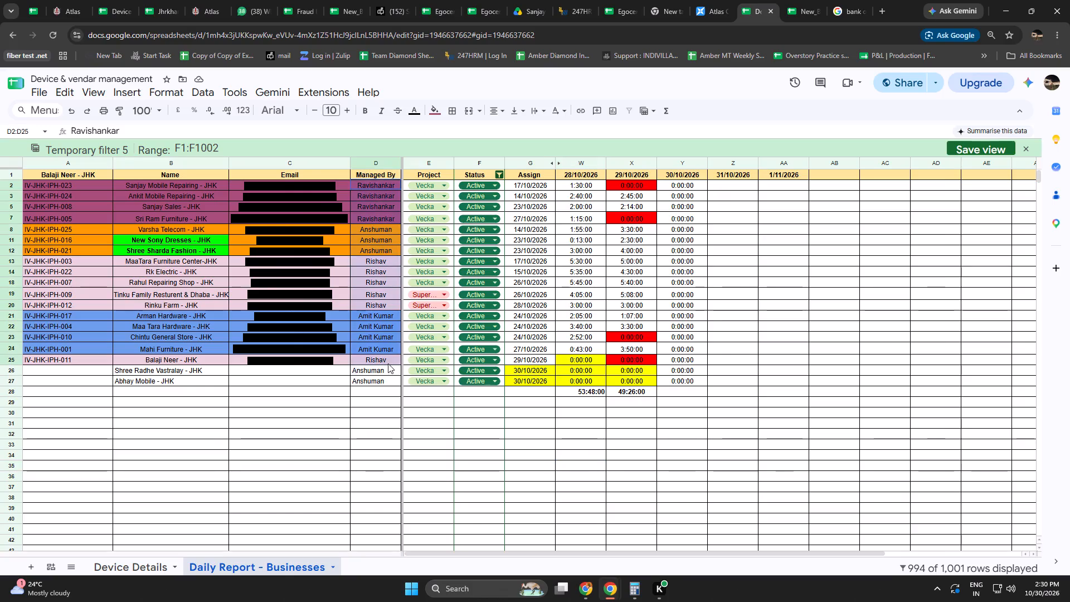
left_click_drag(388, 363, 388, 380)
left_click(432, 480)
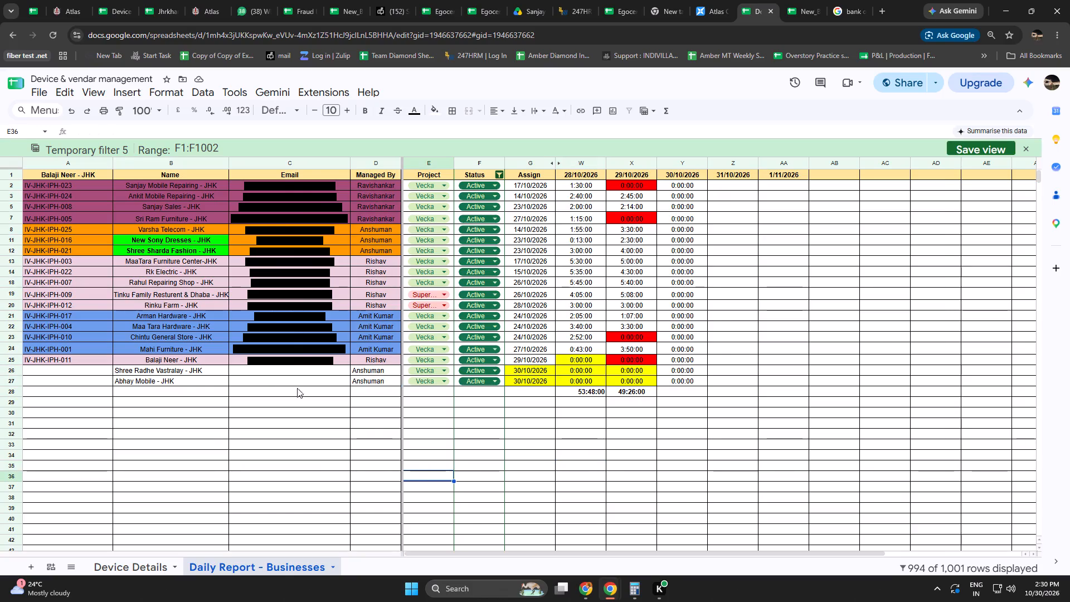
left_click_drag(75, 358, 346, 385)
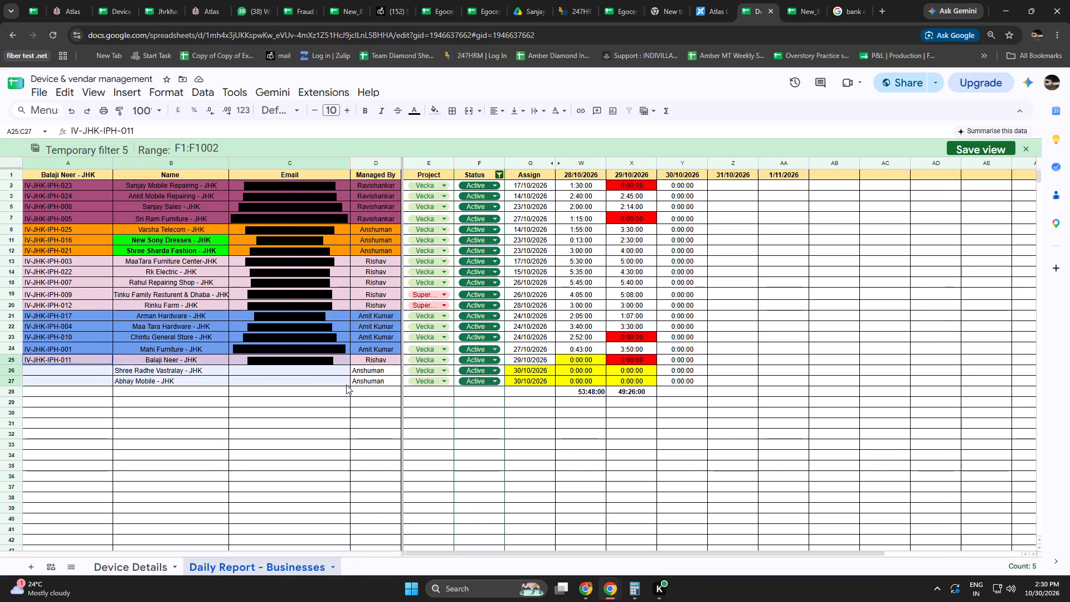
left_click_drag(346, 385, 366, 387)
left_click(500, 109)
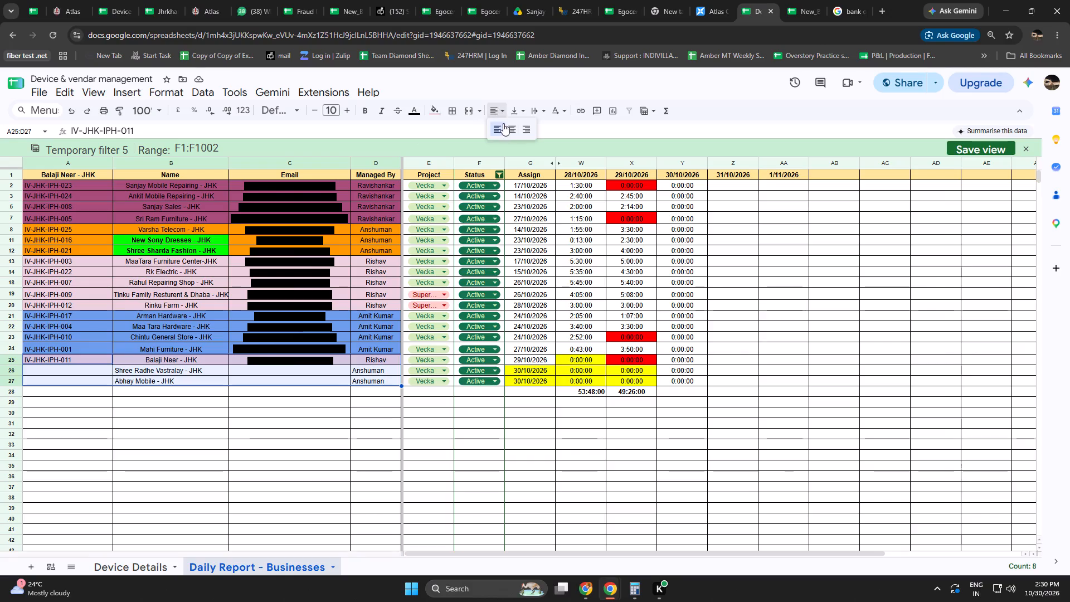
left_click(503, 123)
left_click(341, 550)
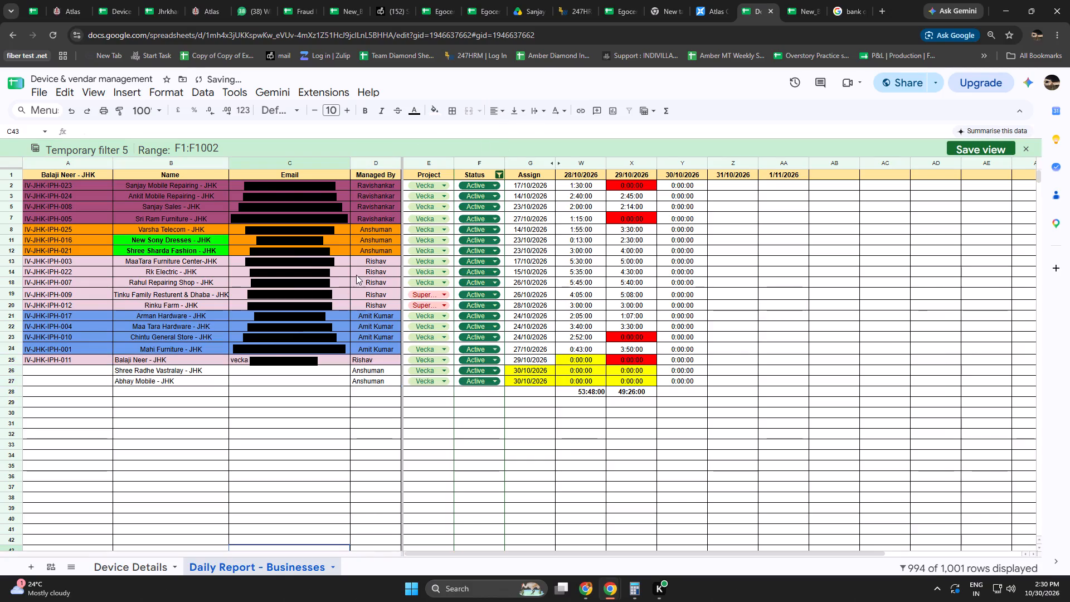
Center-align the Name, Email and Managed By cells from Rinku Farm - JHK through the row below Abhay Mobile - JHK.
left_click_drag(173, 309, 367, 393)
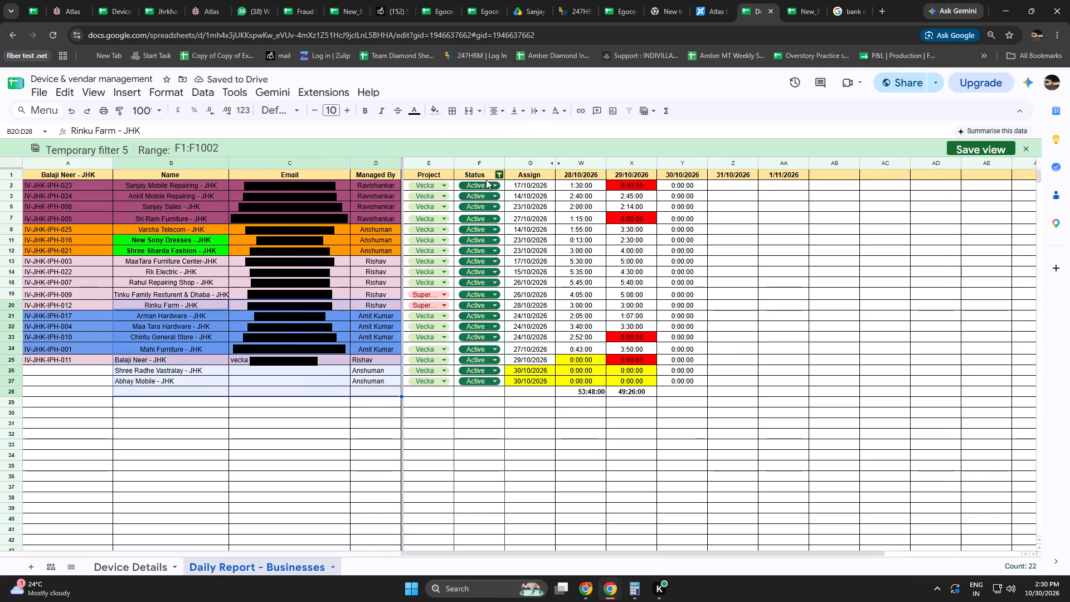
left_click(494, 109)
left_click(507, 125)
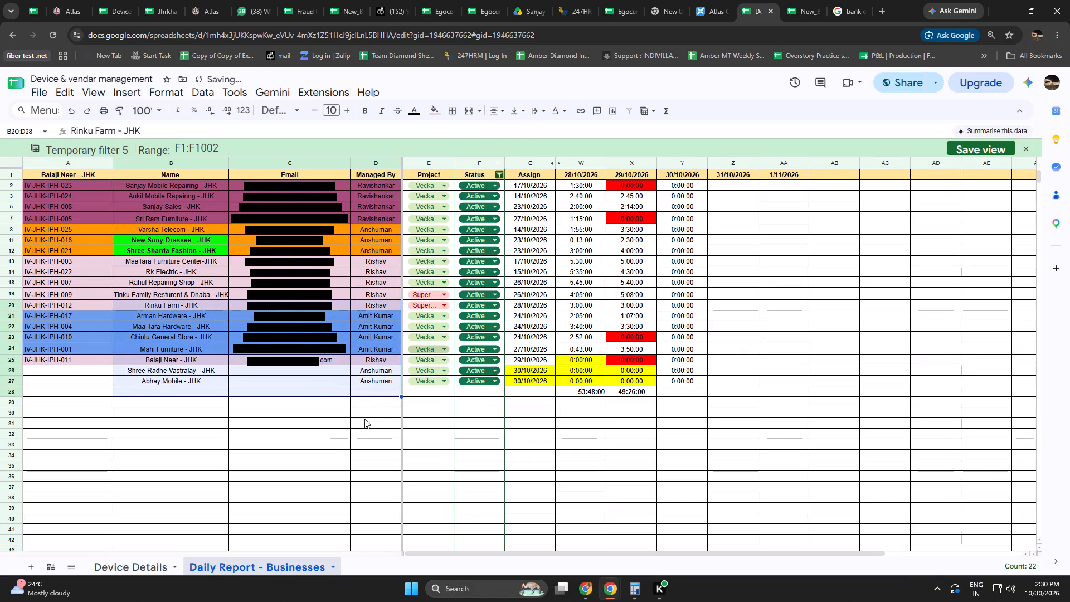
left_click(329, 436)
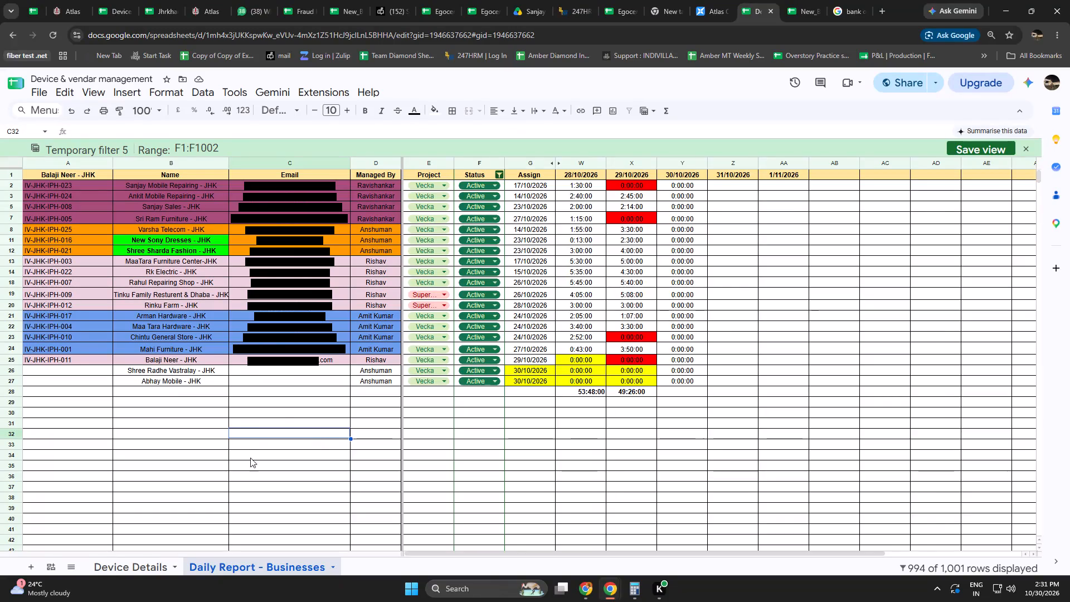
Copy Bhadani Garments' device ID IV-JHK-IPH-014 from Device Details into the first column of the Shree Radhe Vastralay - JHK daily report row.
left_click(129, 568)
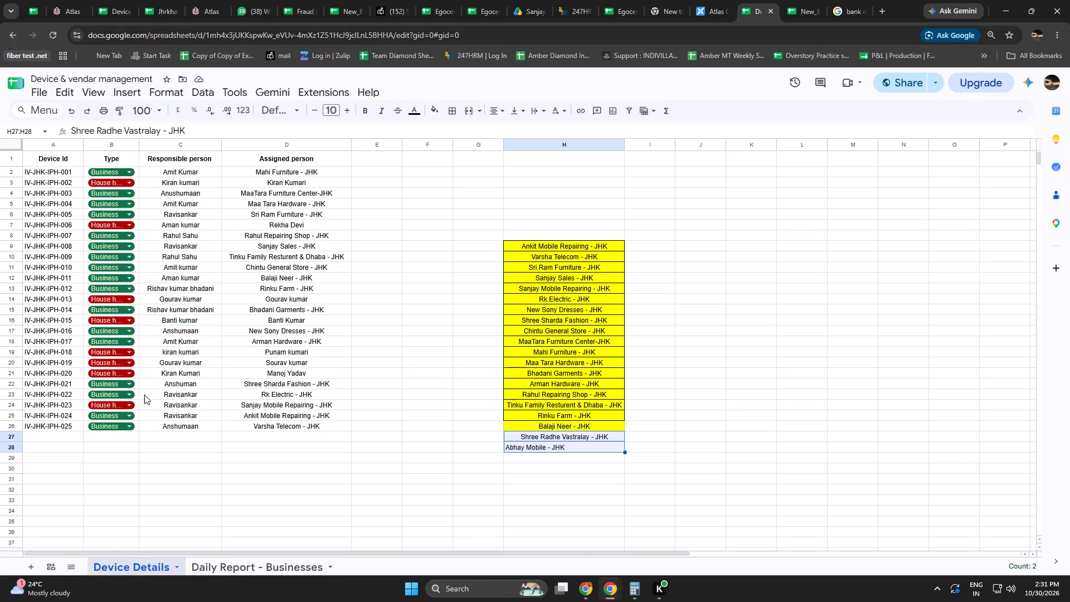
left_click(245, 310)
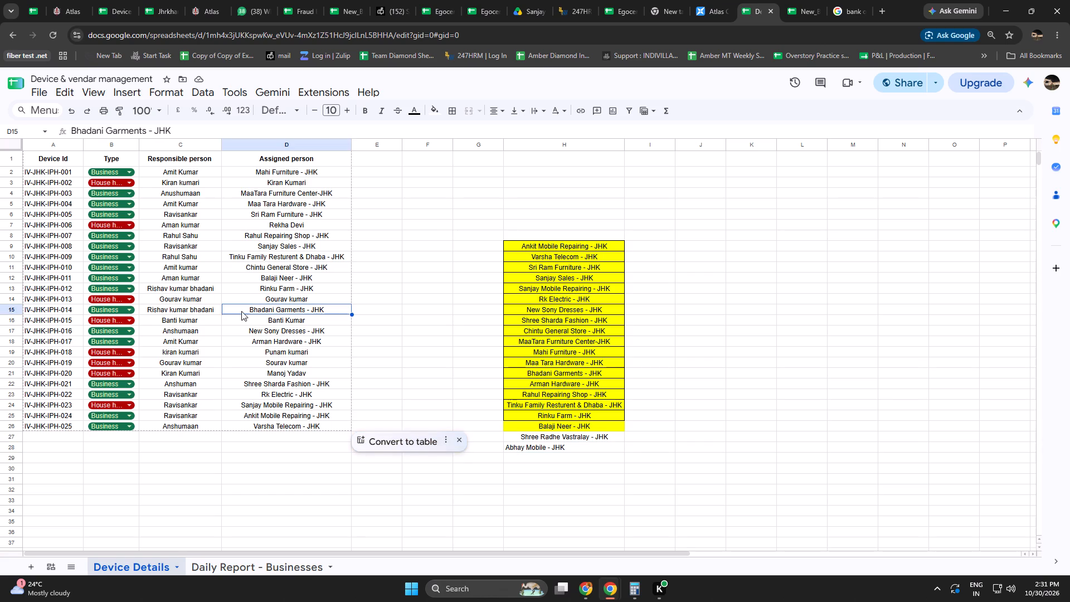
left_click(46, 308)
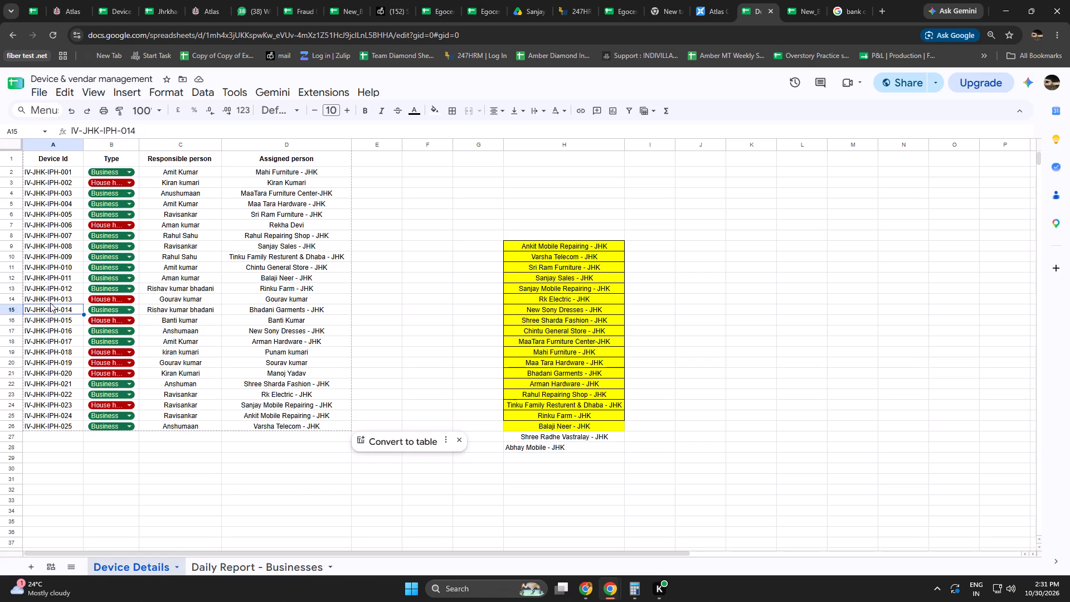
key("ctrl+c")
left_click(241, 562)
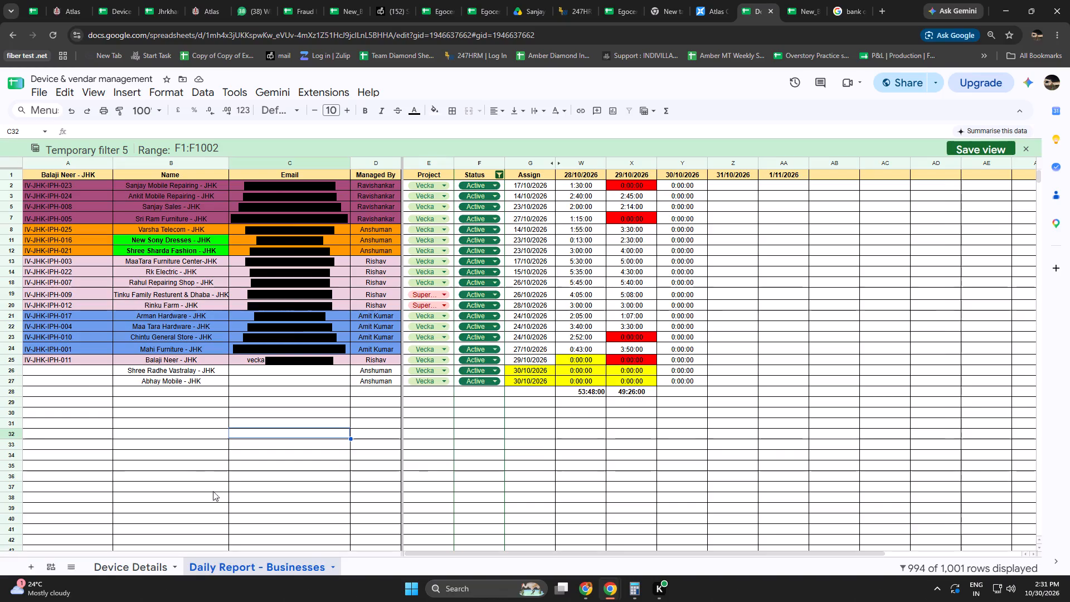
left_click(61, 377)
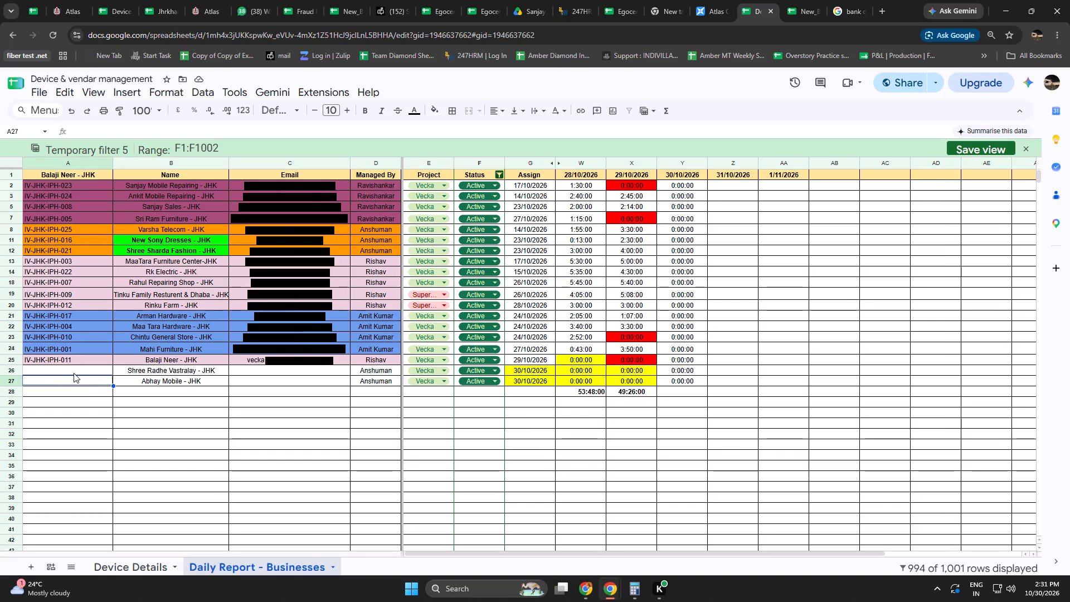
left_click(74, 373)
key("ctrl+v")
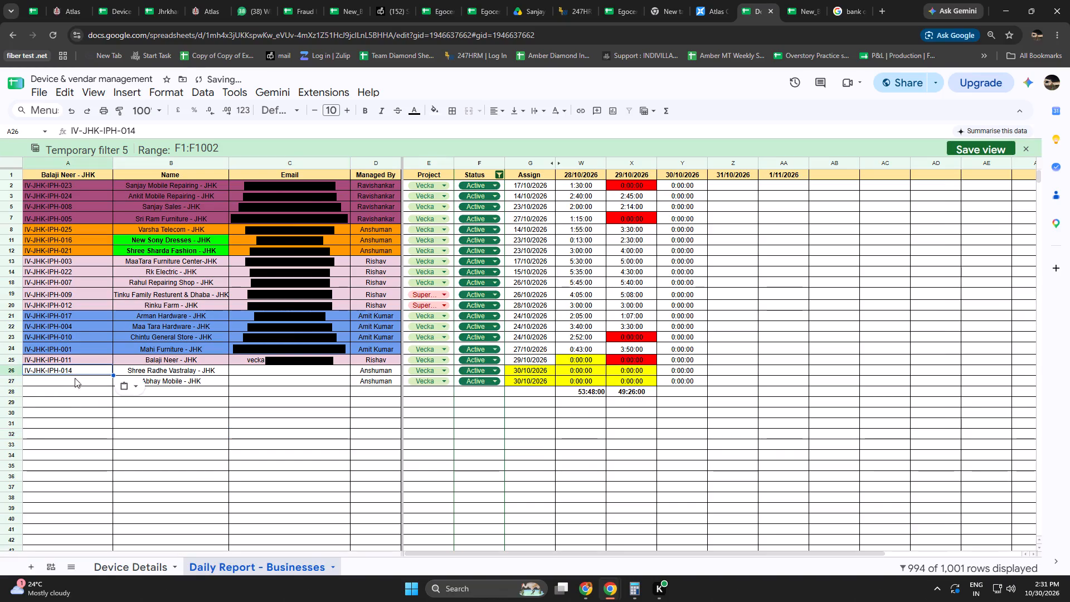
left_click(67, 413)
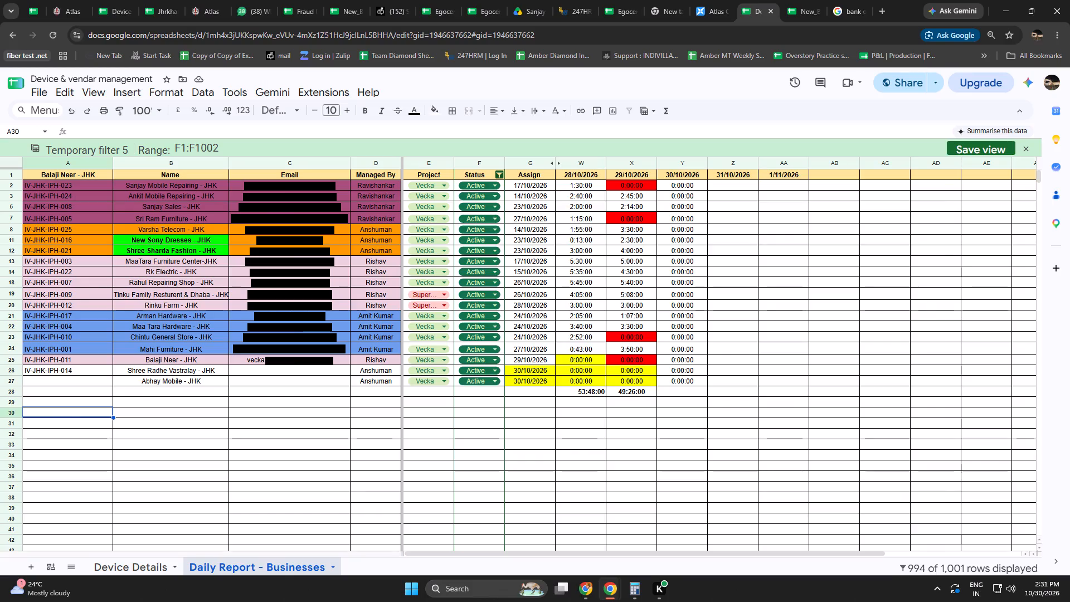
In Device Details, replace the assigned person of device IV-JHK-IPH-014 with Abhay Mobile - JHK, copied from the separate business list.
left_click(42, 373)
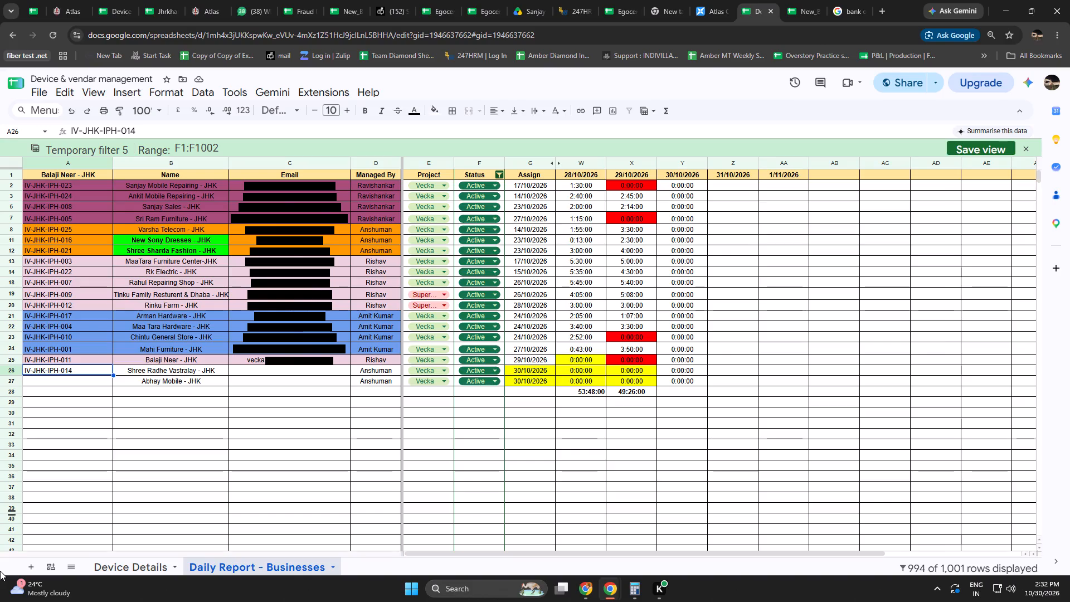
left_click(81, 384)
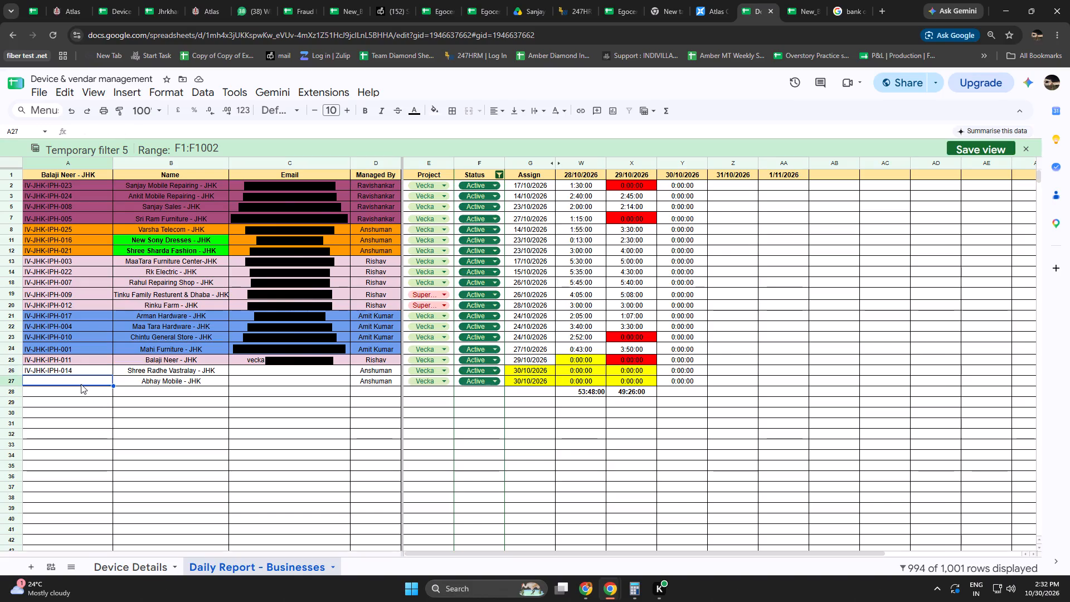
left_click(128, 566)
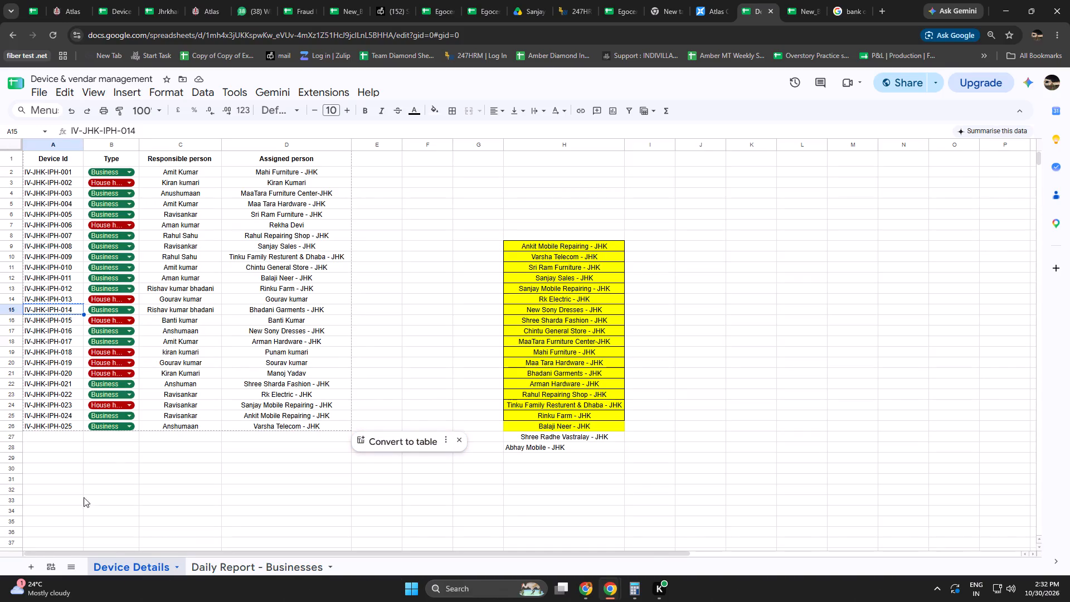
left_click(266, 308)
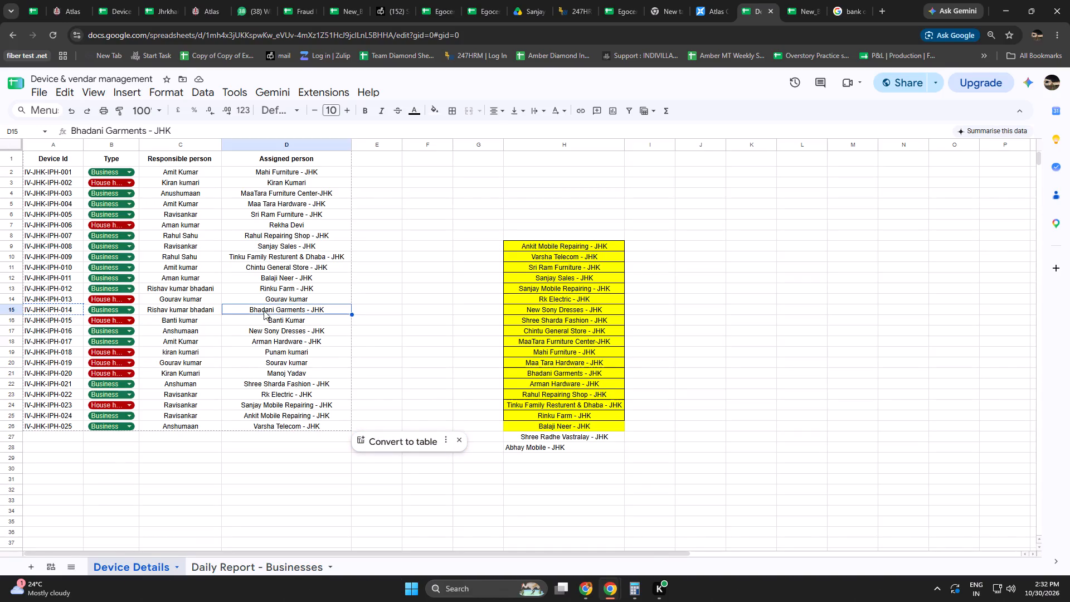
key("BackSpace")
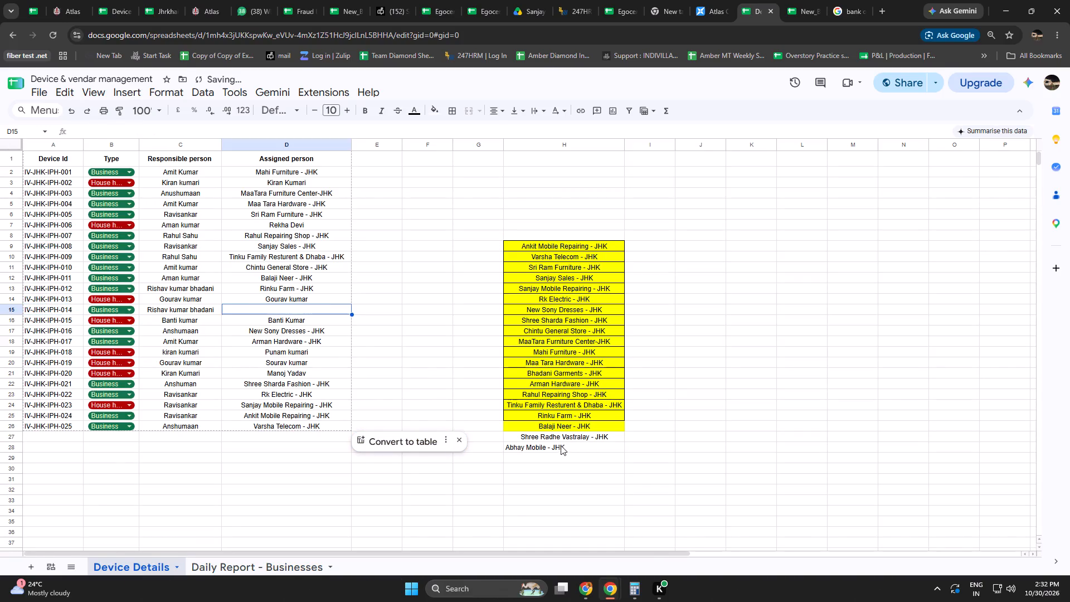
left_click(557, 448)
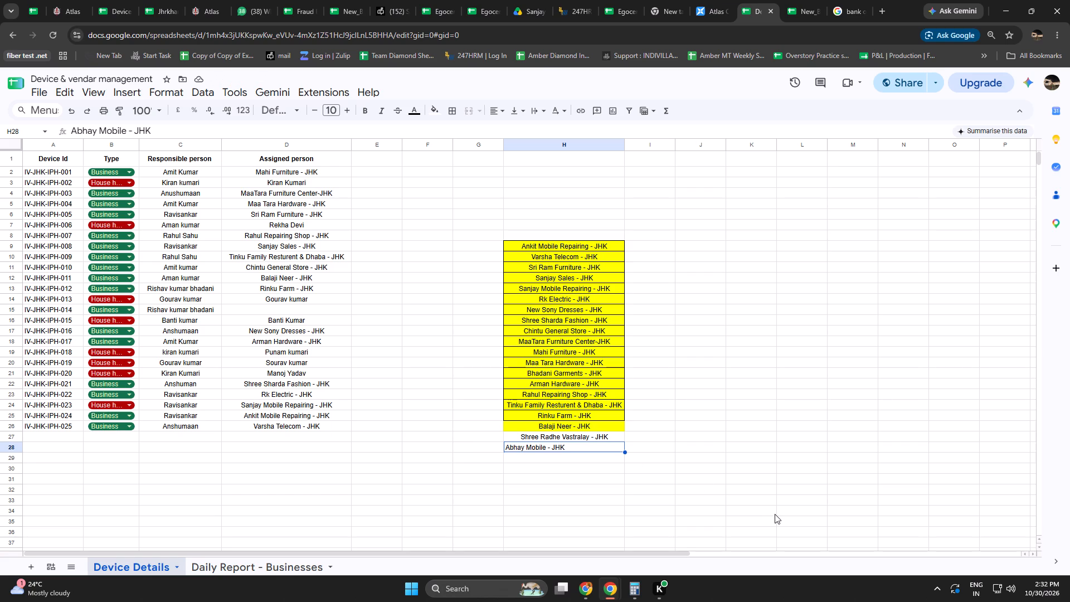
key("ctrl+c")
left_click(265, 314)
key("ctrl+v")
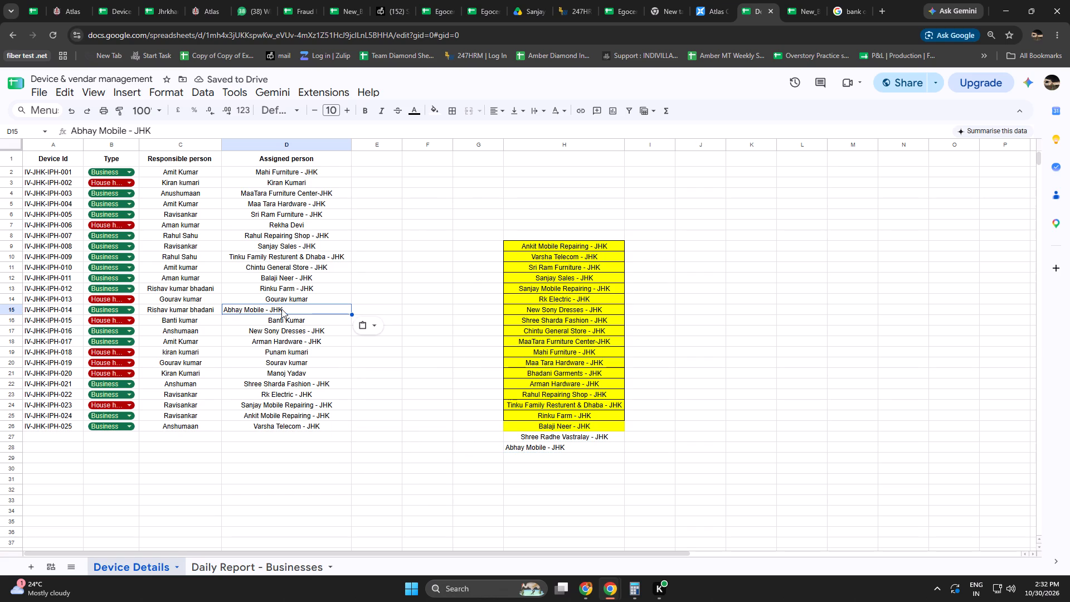
left_click(176, 308)
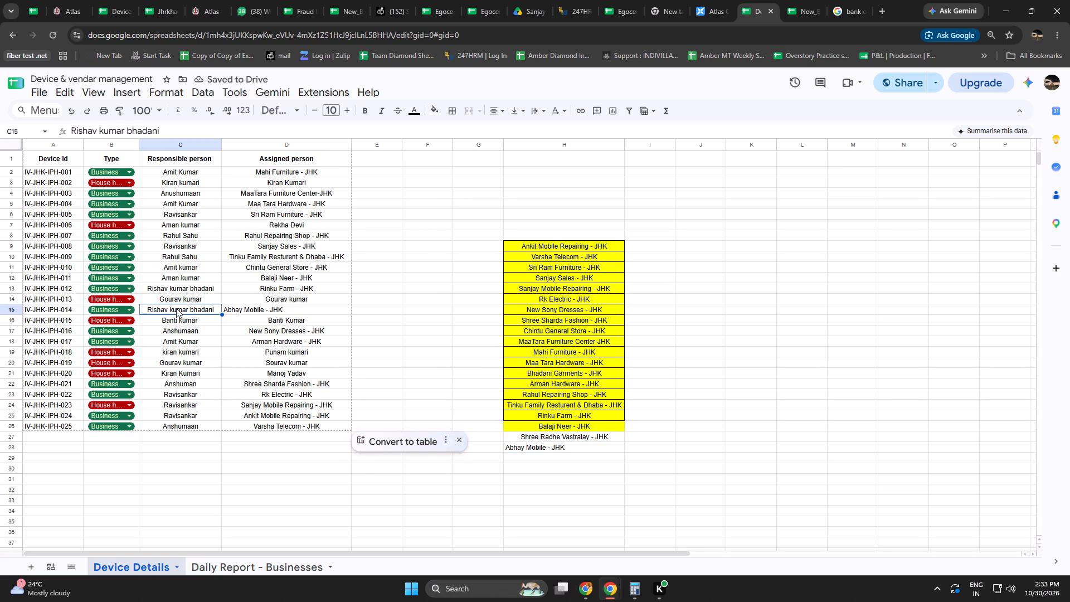
type("Anshum")
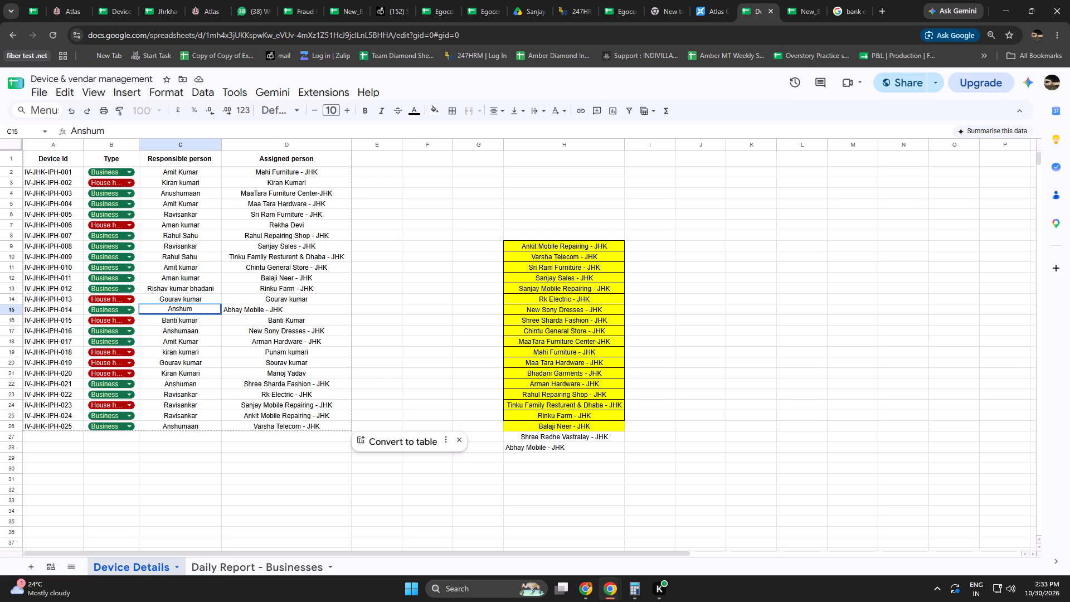
type("an")
key("Down")
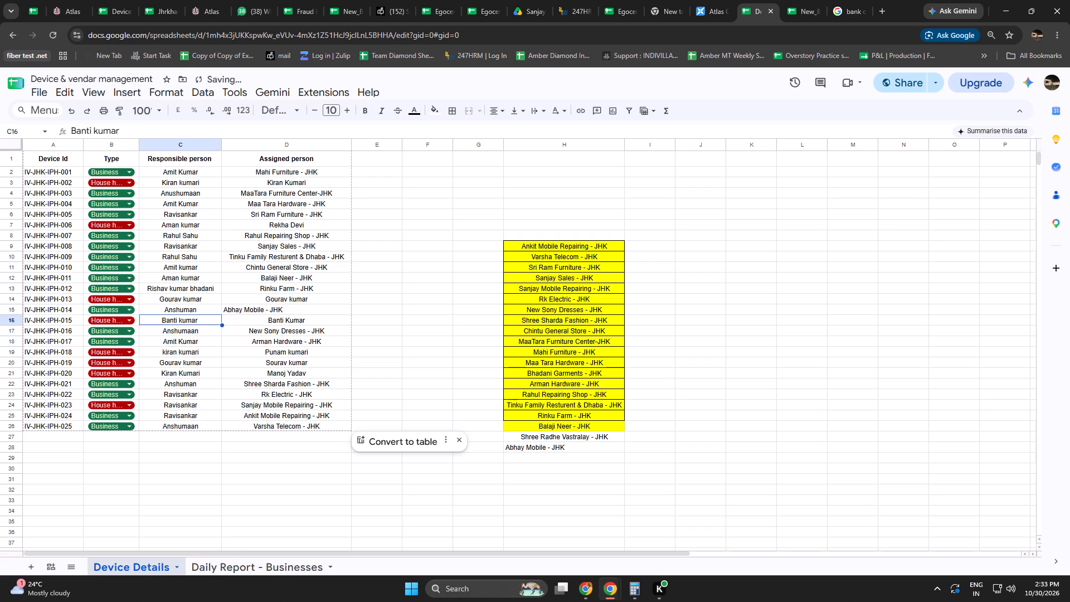
key("Up")
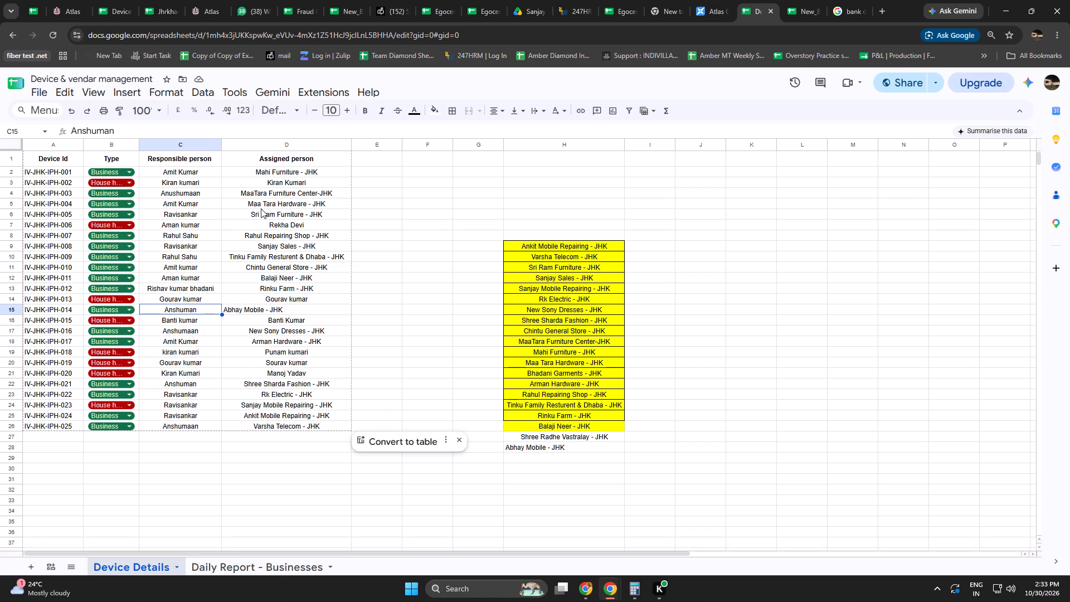
Change the Type of device IV-JHK-IPH-002 to Business.
left_click(69, 182)
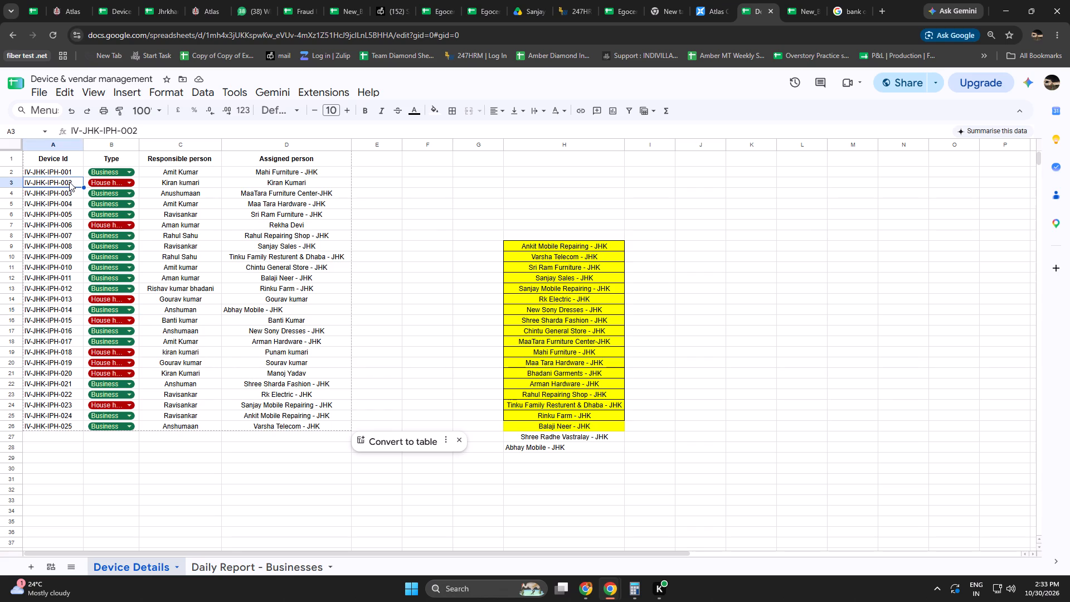
left_click(116, 185)
left_click(106, 207)
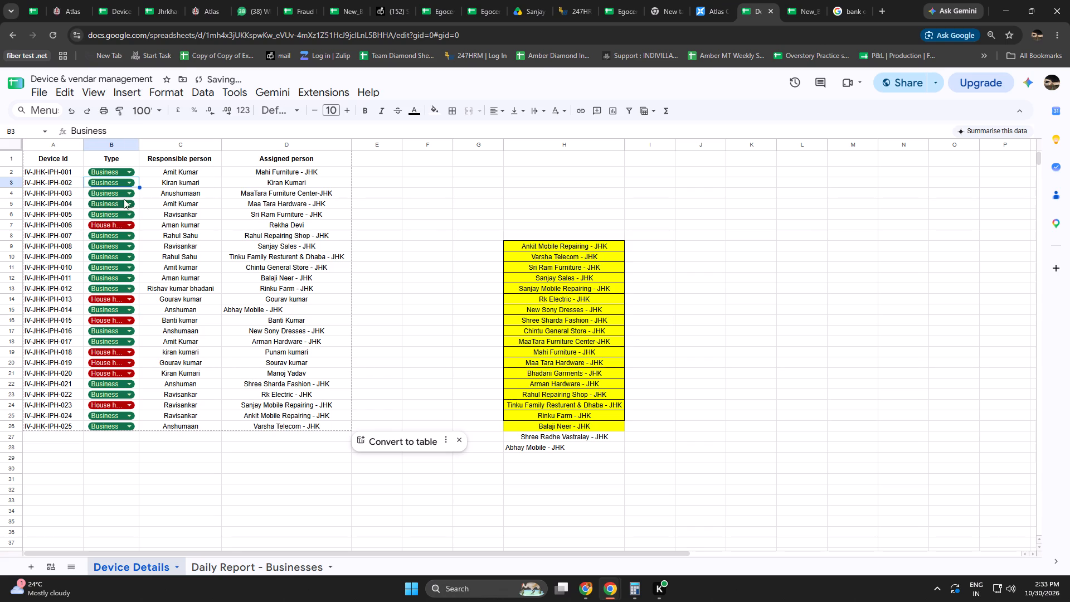
Clear the responsible and assigned persons of IV-JHK-IPH-002, and copy Shree Radhe Vastralay - JHK from the business list as its assigned person.
left_click(183, 183)
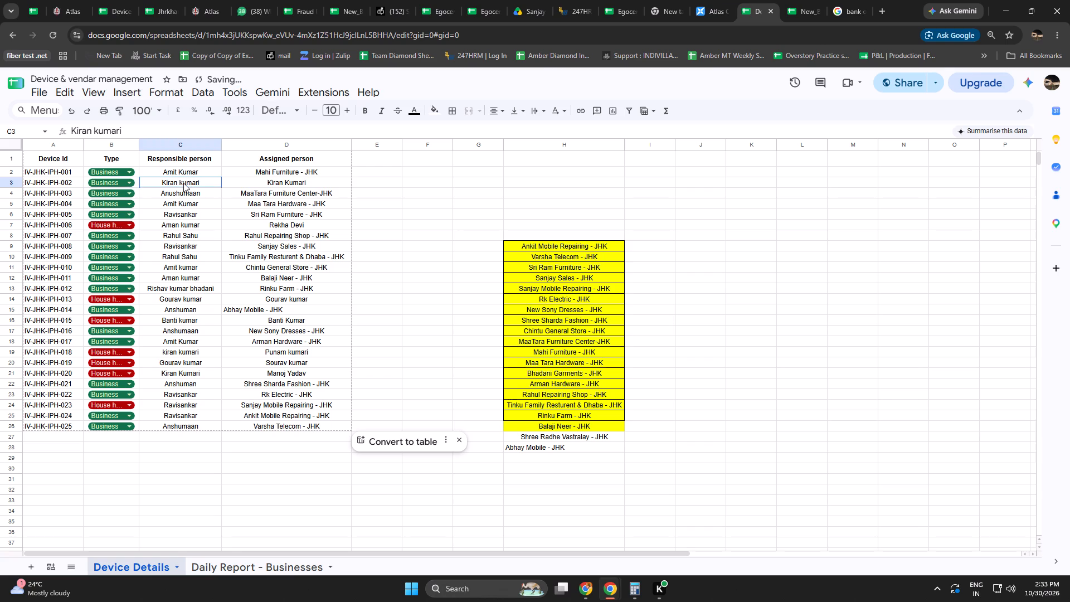
key("BackSpace")
key("Right")
key("BackSpace")
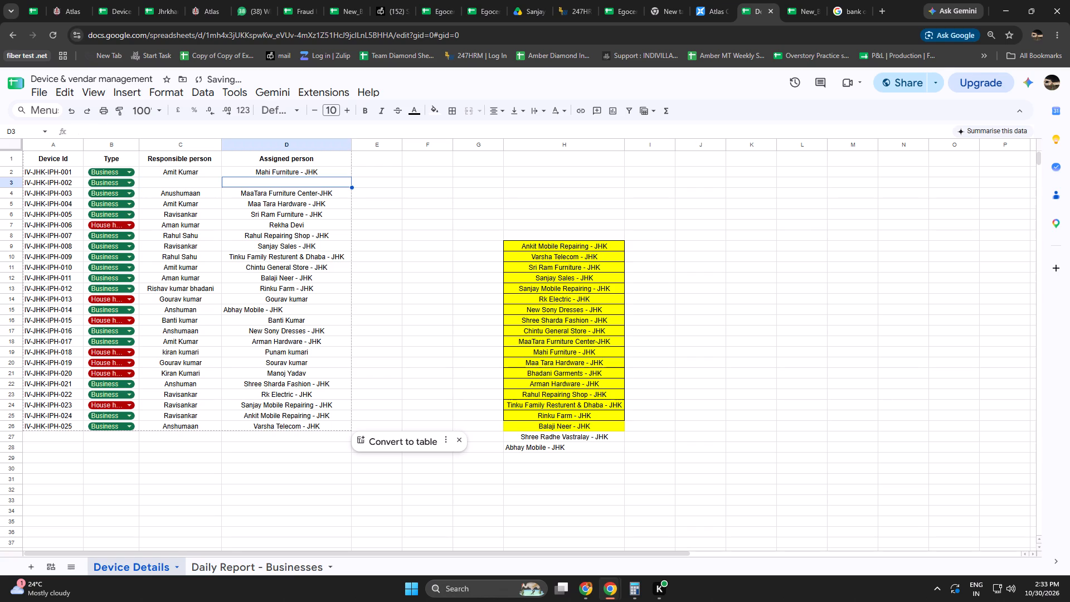
left_click(538, 433)
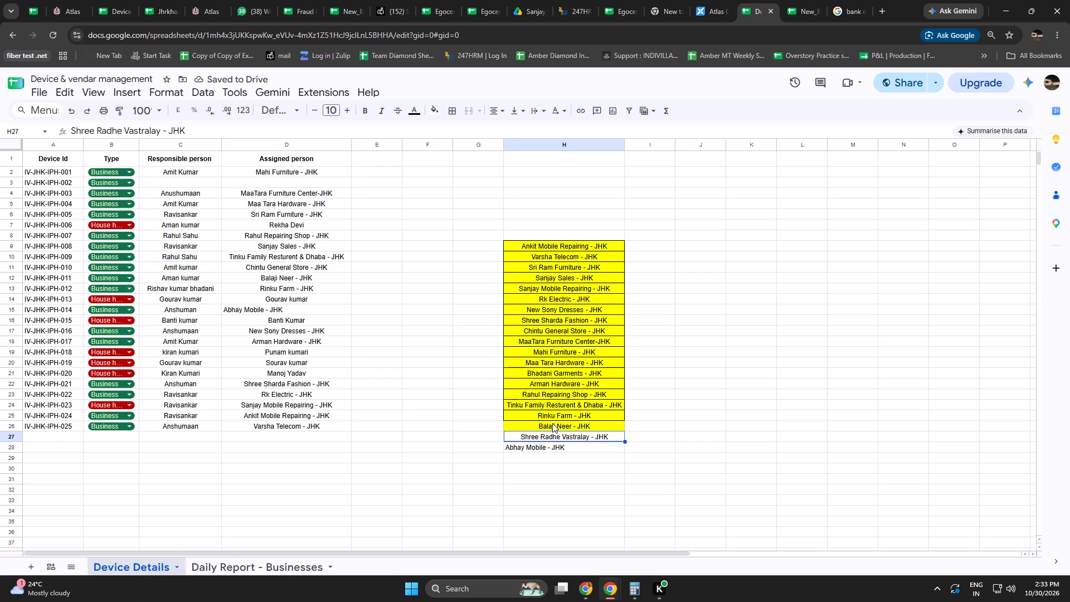
key("ctrl+c")
left_click(277, 184)
key("ctrl+v")
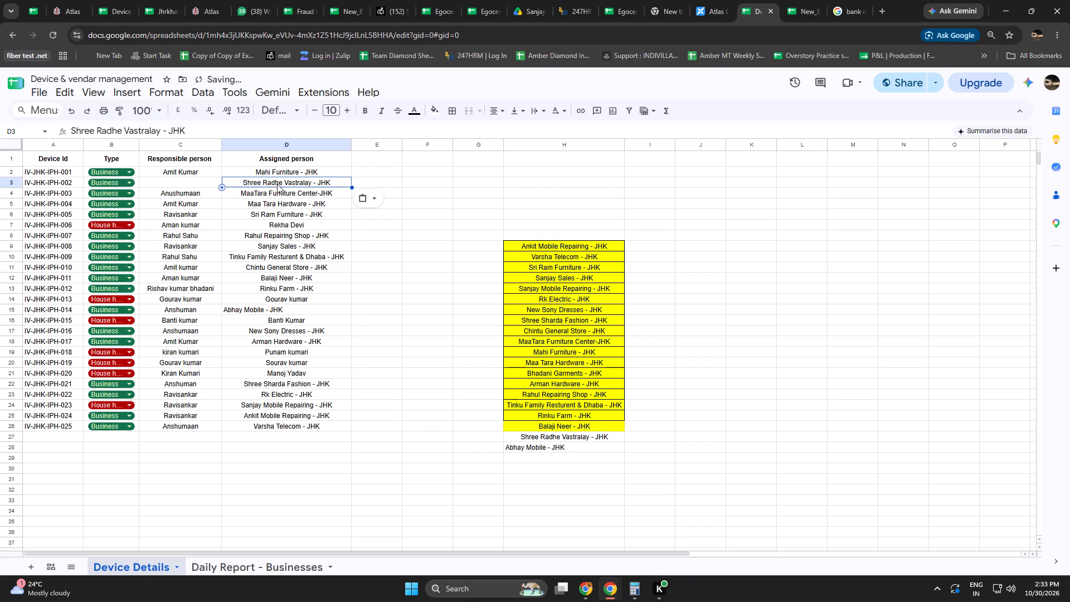
Copy the responsible person Anushumaan from the IV-JHK-IPH-003 row to the IV-JHK-IPH-002 row.
key("Left")
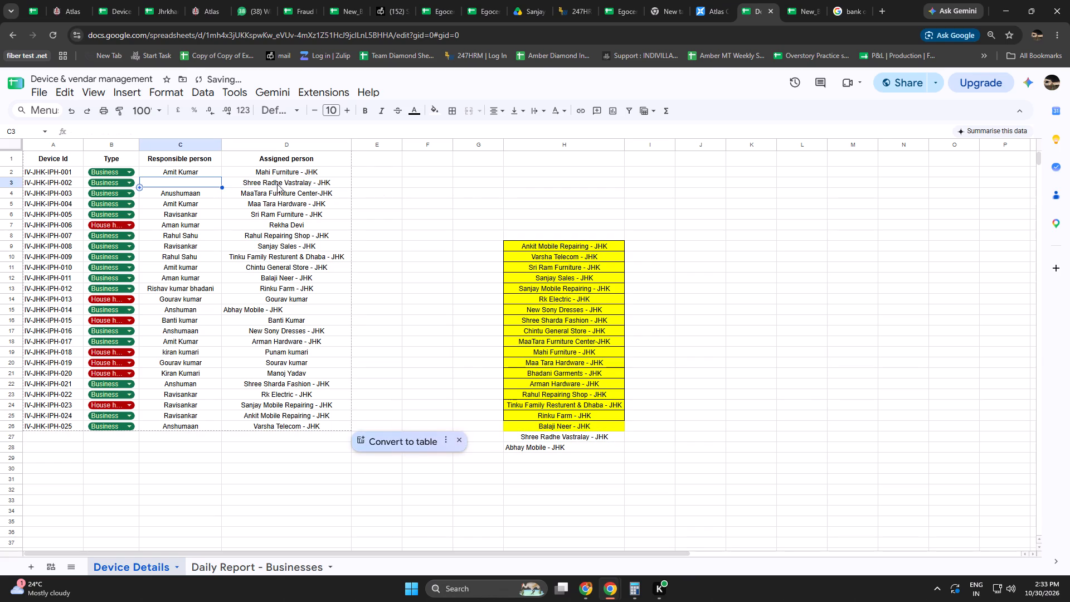
key("Down")
key("ctrl+c")
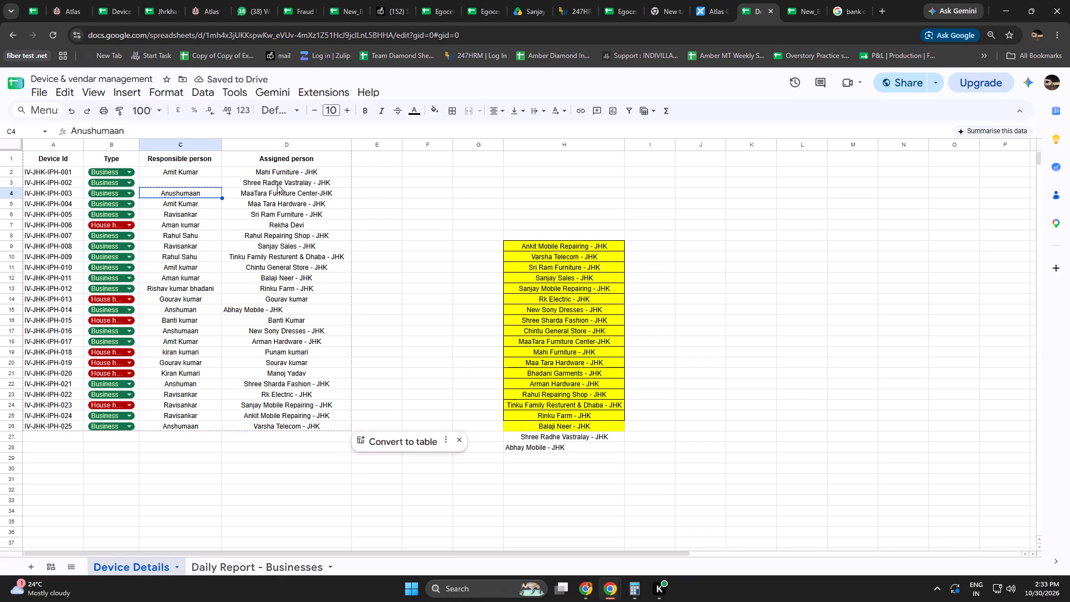
key("Up")
key("ctrl+v")
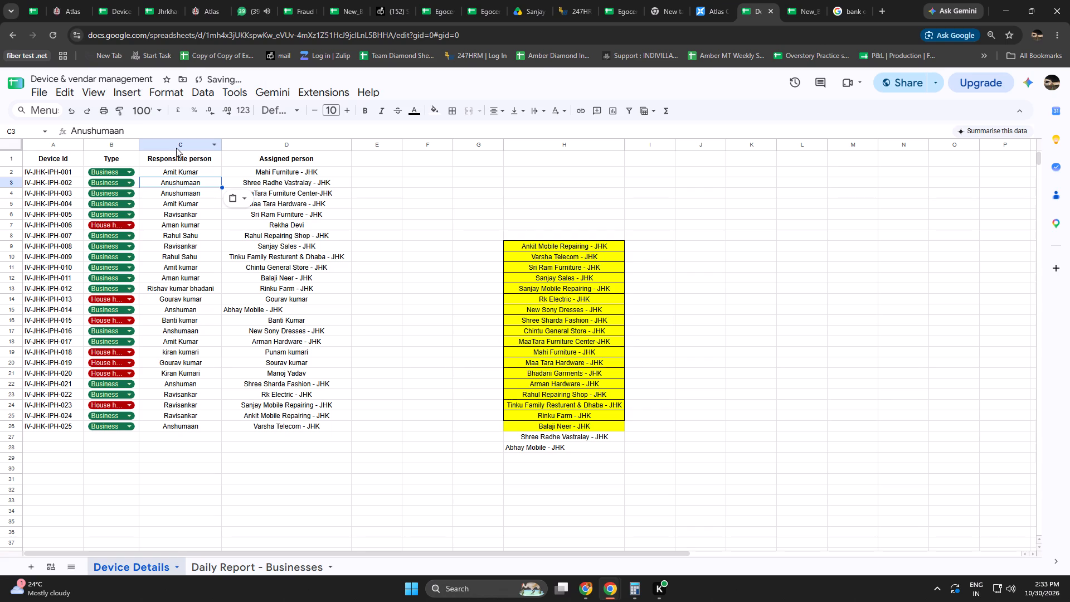
Center-align the whole Responsible person and Assigned person columns.
left_click_drag(172, 146, 278, 128)
left_click(488, 109)
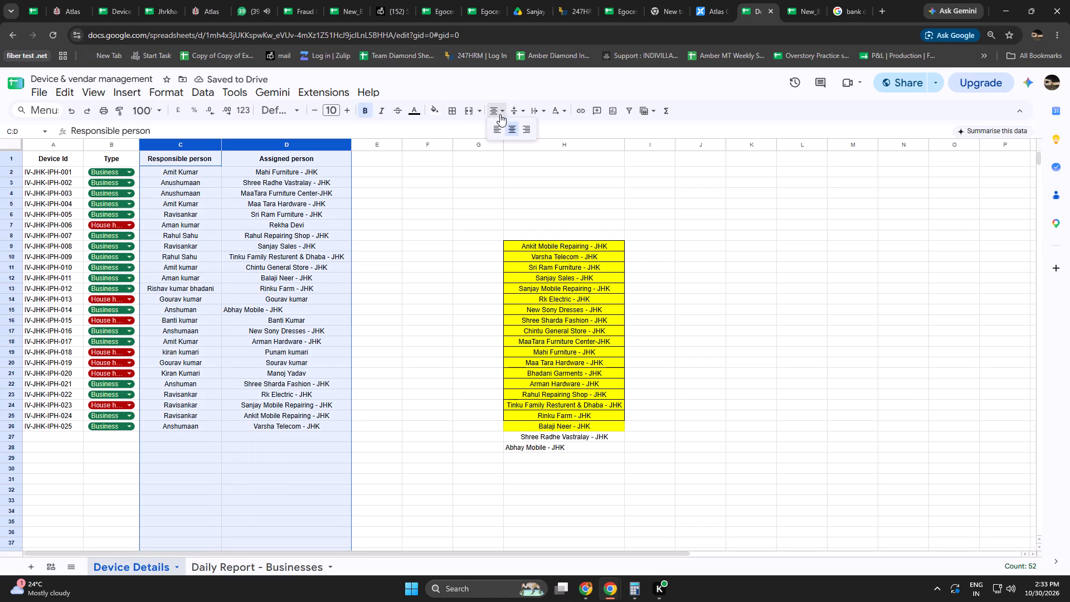
left_click(512, 128)
left_click(415, 328)
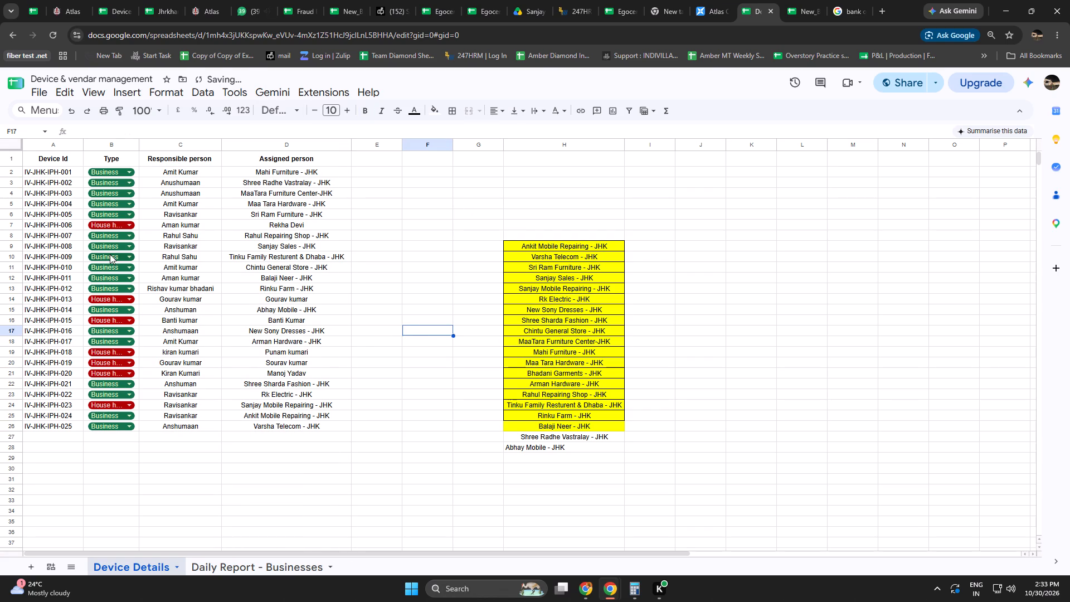
Center-align the business list in column H from Ankit Mobile Repairing - JHK through Abhay Mobile - JHK.
left_click_drag(528, 430, 531, 443)
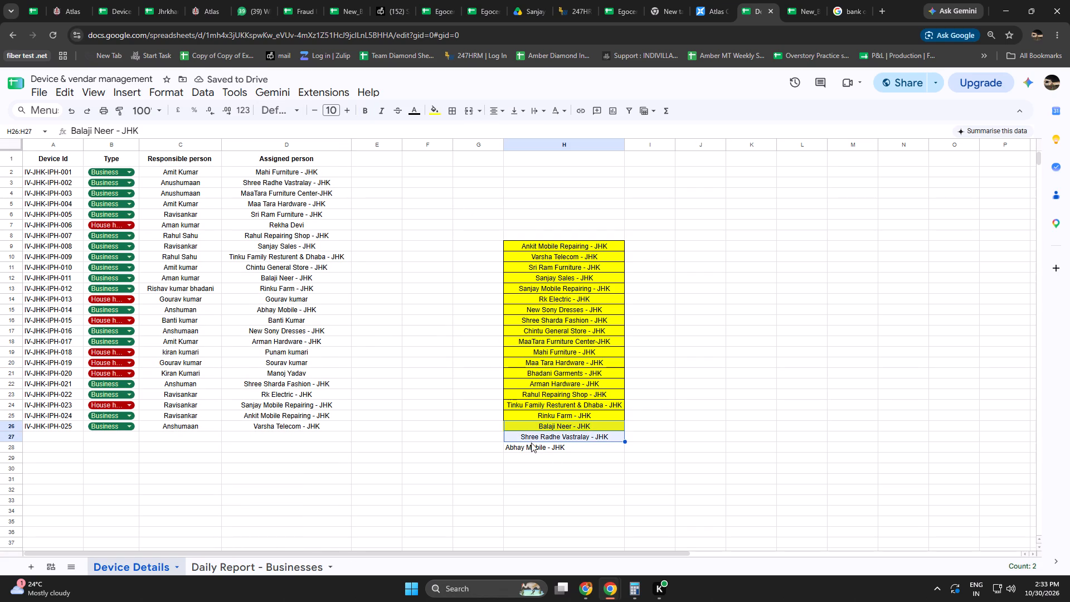
left_click_drag(546, 247, 557, 446)
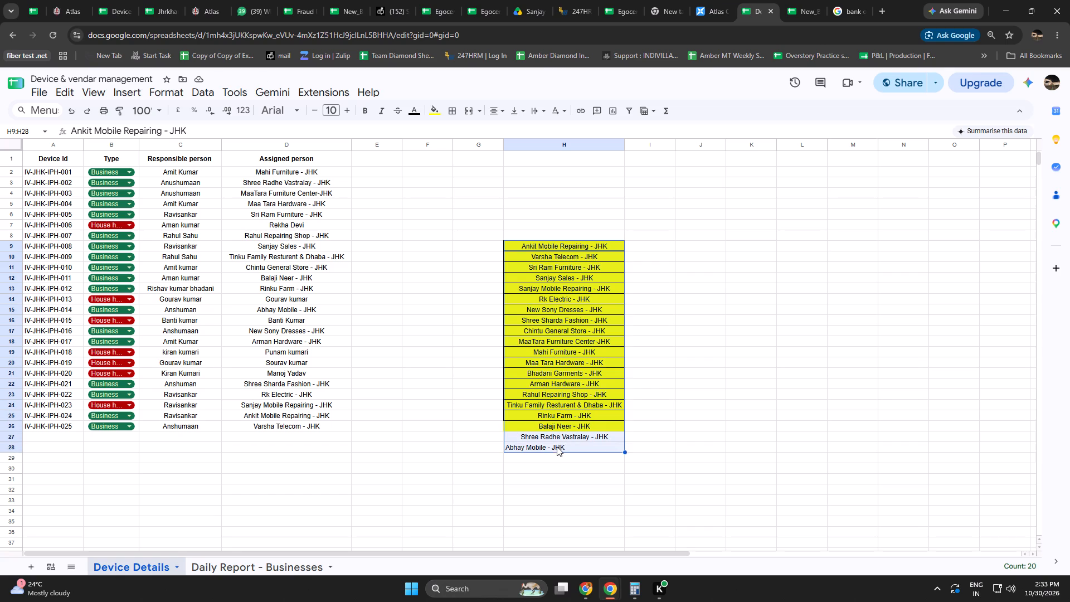
left_click(495, 110)
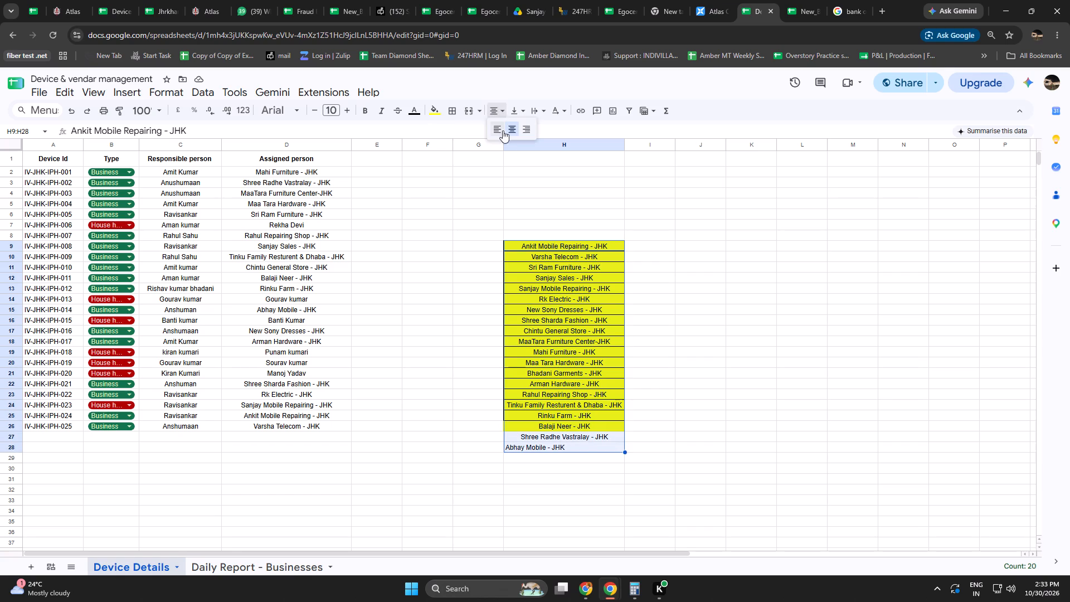
left_click(513, 128)
Move the whole business list, Ankit Mobile Repairing - JHK through Abhay Mobile - JHK, up column H so it starts at H2.
left_click_drag(544, 249, 557, 417)
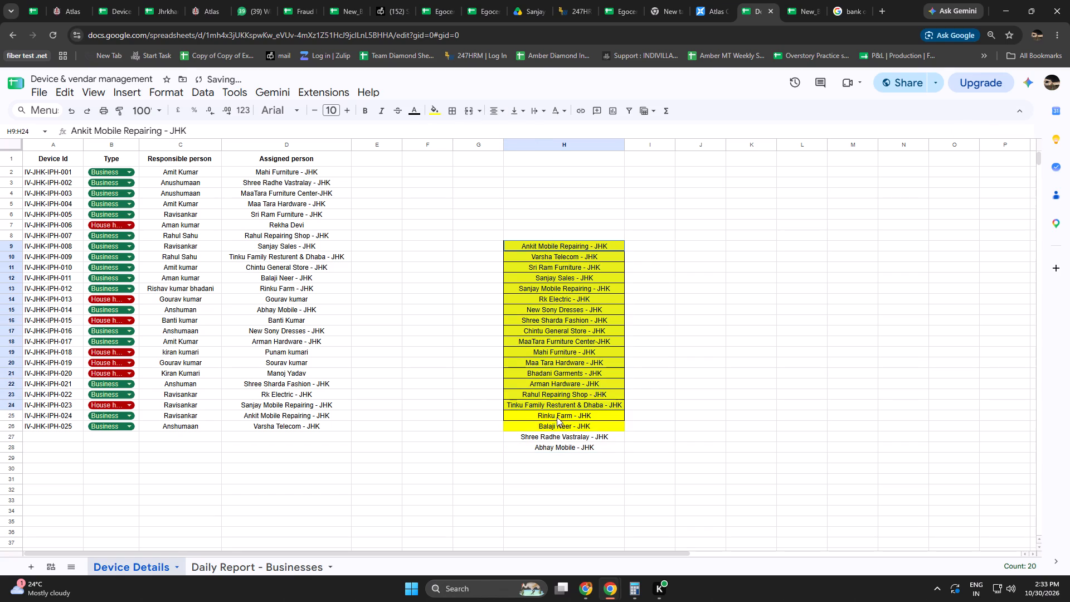
left_click_drag(557, 417, 552, 448)
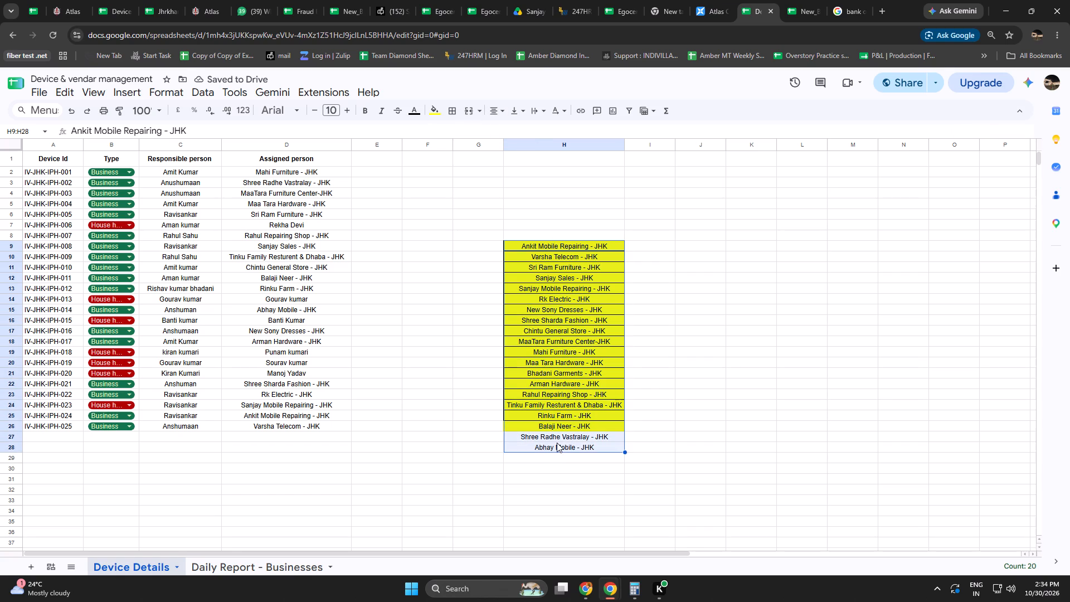
key("ctrl+x")
key("Up")
key("Up")
key("Up")
key("Up")
key("Up")
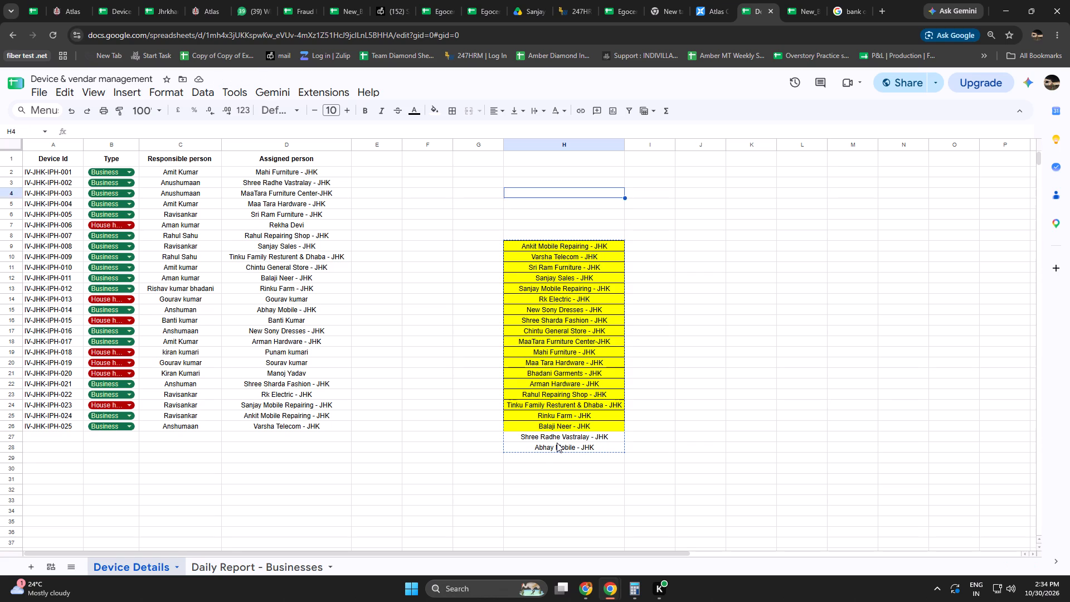
key("Up")
key("Up")
key("ctrl+v")
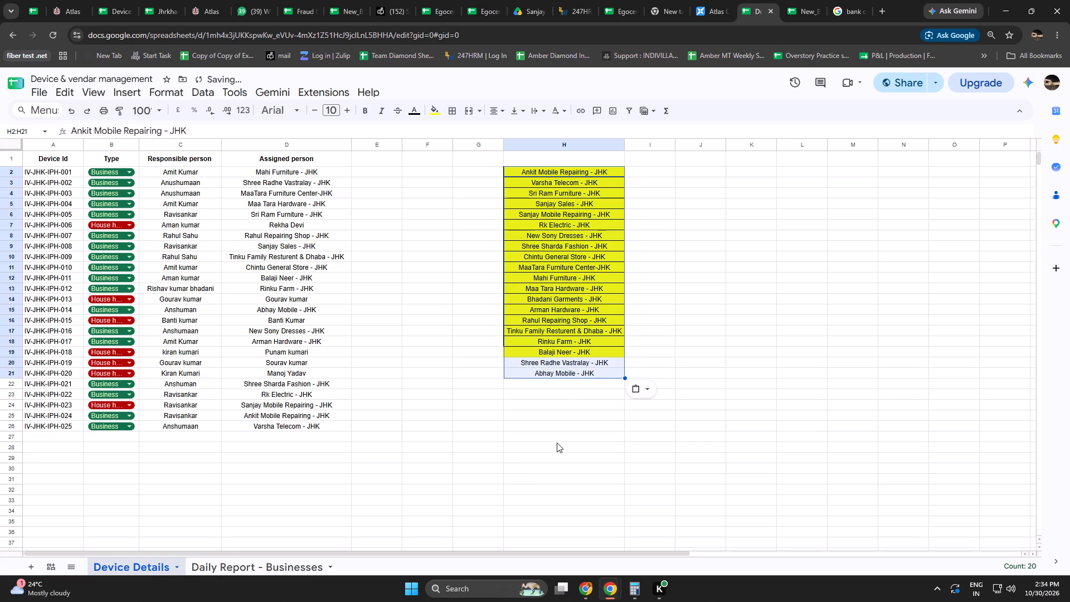
left_click(557, 443)
Fill the business list cells from Maa Tara Hardware - JHK through Abhay Mobile - JHK with yellow.
left_click_drag(551, 290, 552, 368)
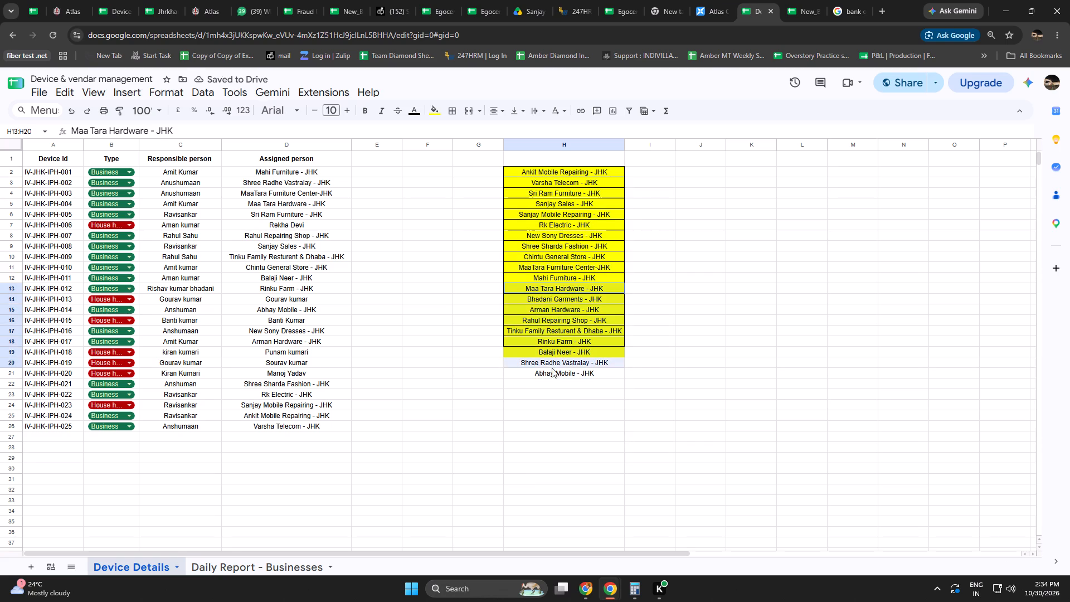
left_click_drag(552, 368, 548, 372)
left_click(437, 108)
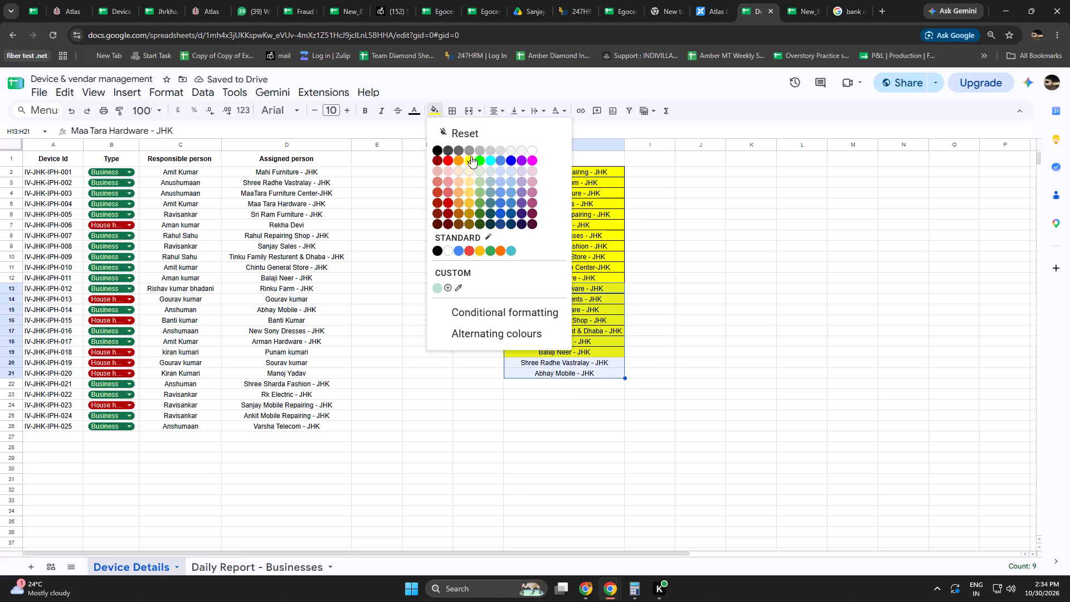
left_click(471, 157)
left_click(698, 317)
Apply all borders to the business list cells from Sanjay Sales - JHK through Abhay Mobile - JHK in column H.
left_click_drag(531, 203, 546, 397)
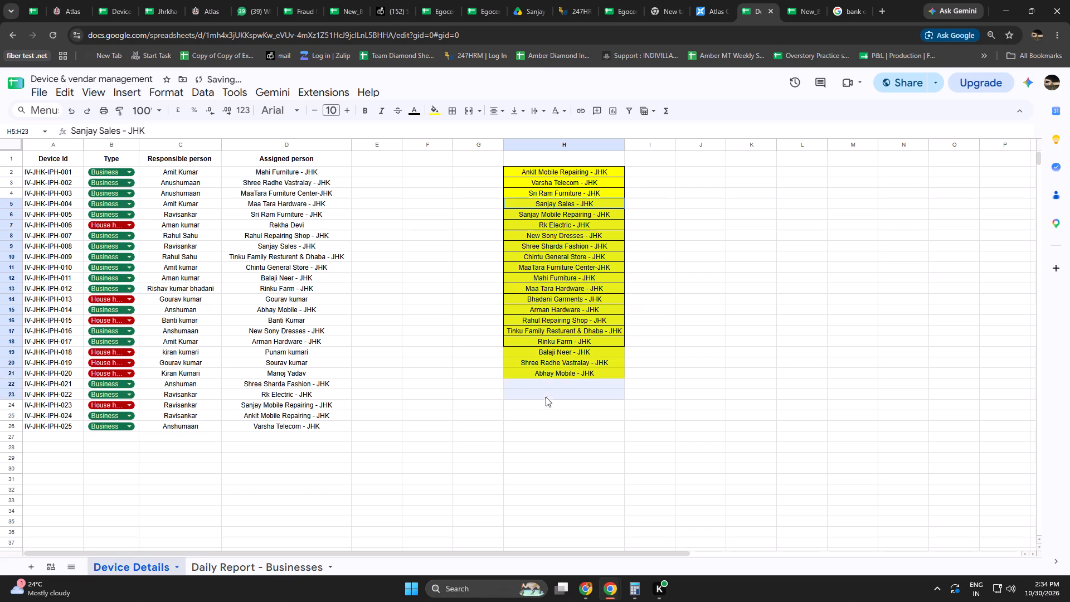
left_click_drag(546, 397, 542, 371)
left_click(450, 106)
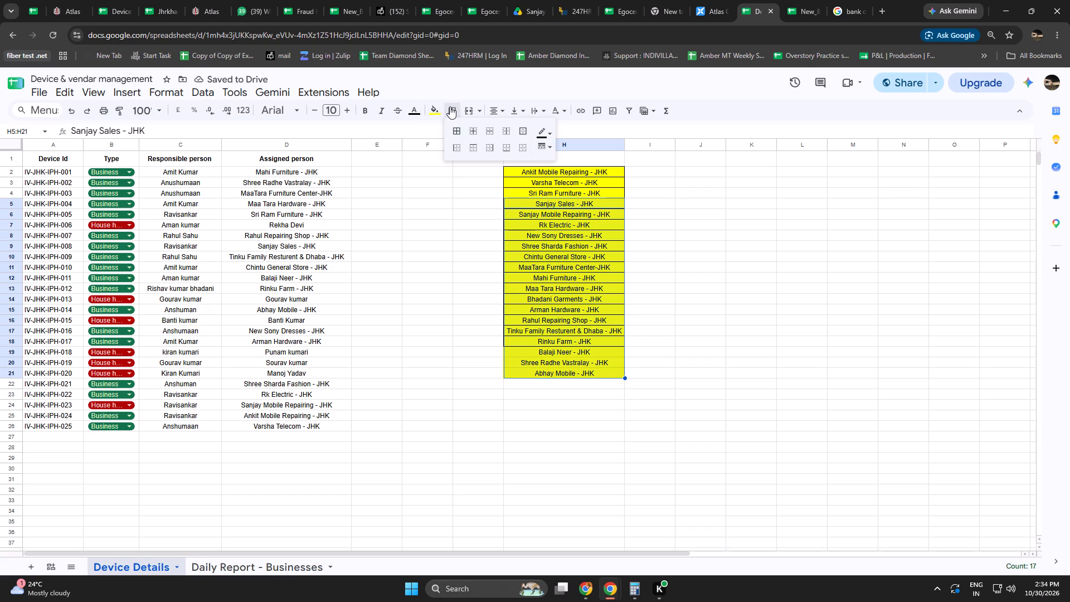
left_click(458, 133)
left_click(731, 462)
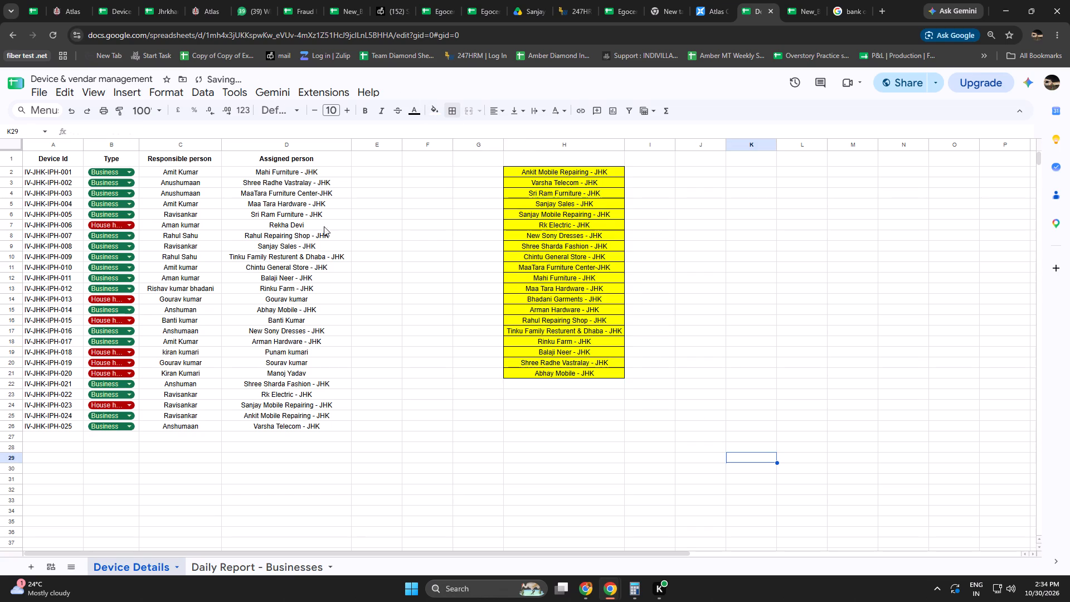
Fill the header cells Device Id through Assigned person with a medium magenta-pink, after trying a darker and a lighter shade.
scroll(349, 230, "up", 3)
left_click_drag(41, 162, 314, 159)
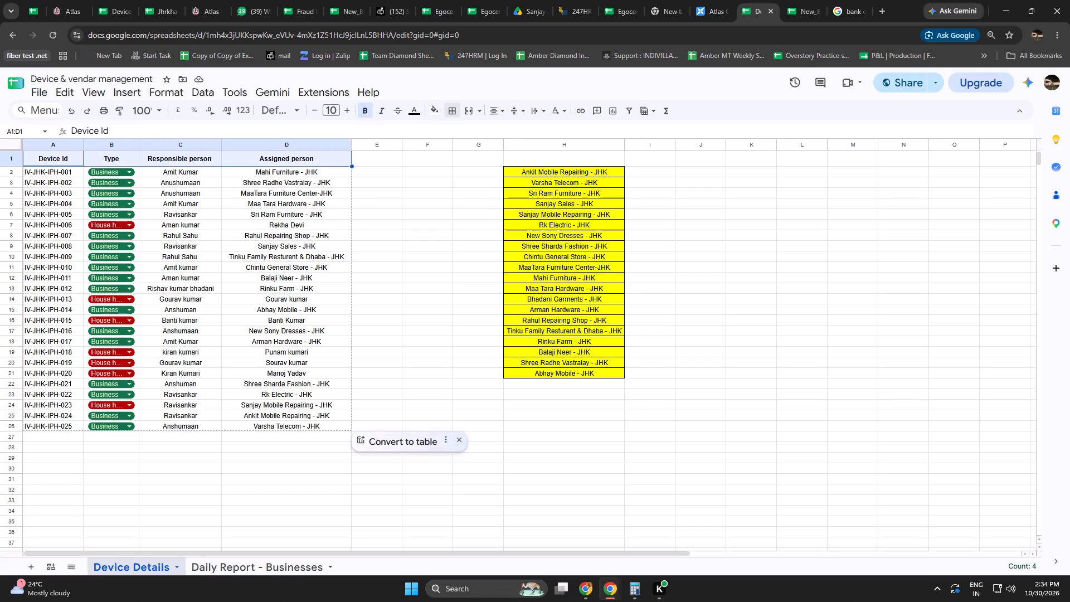
left_click(434, 110)
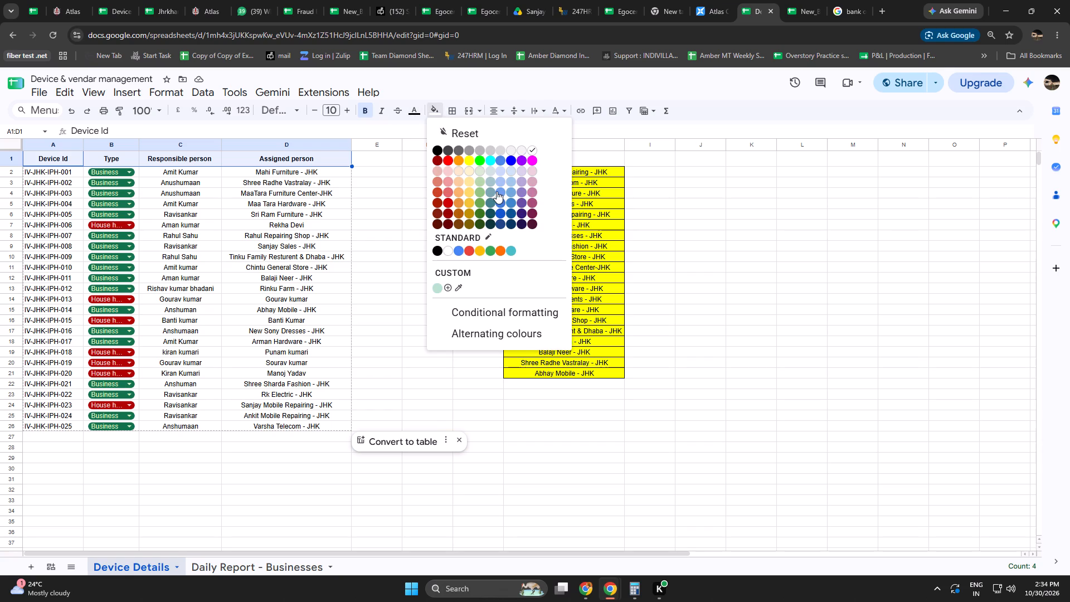
left_click(532, 203)
left_click(436, 118)
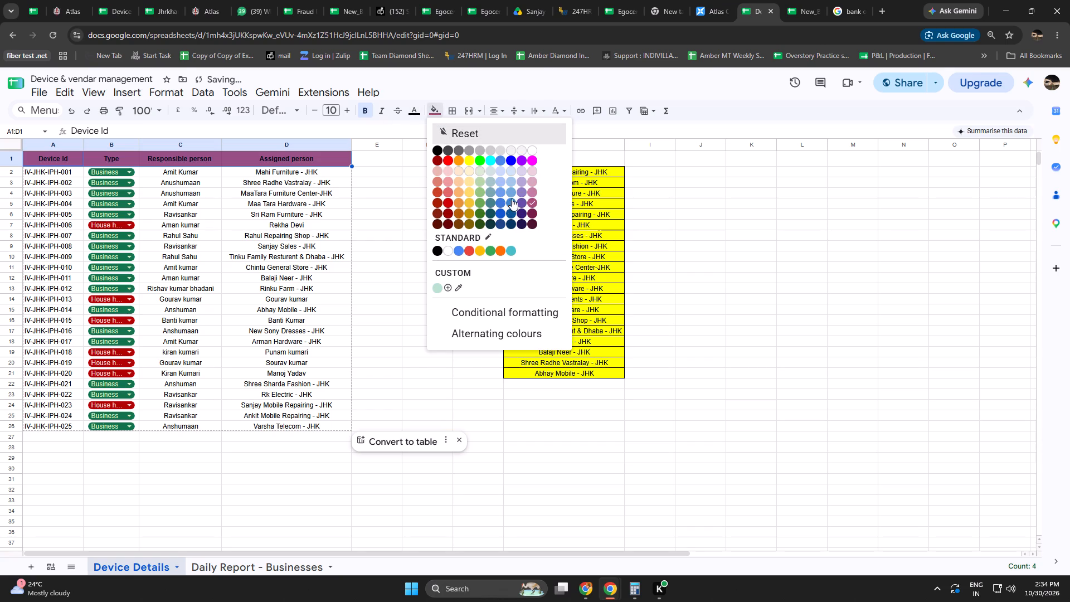
left_click(533, 182)
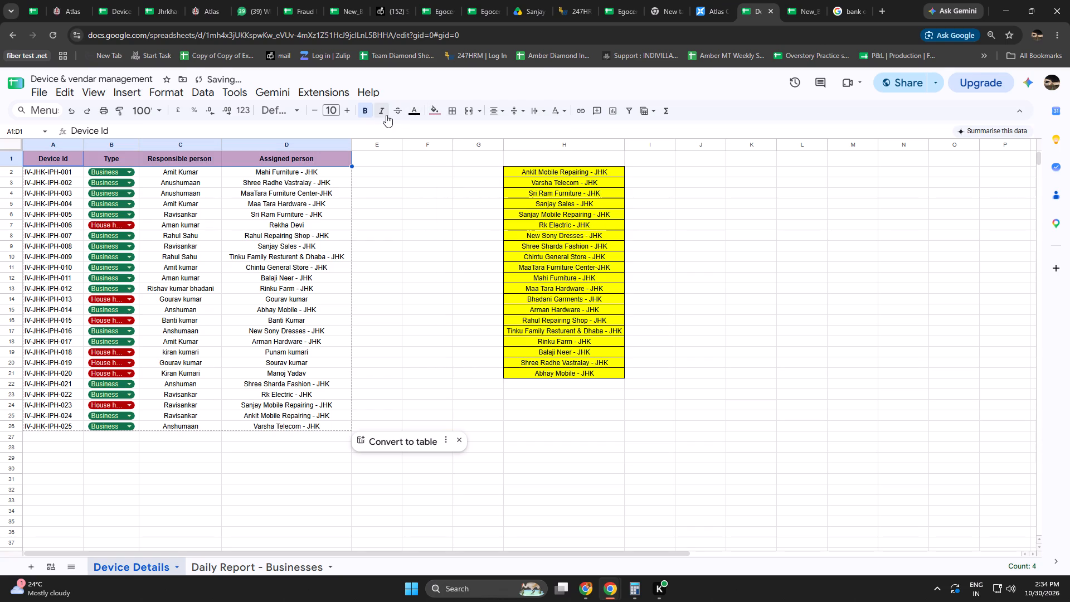
left_click(440, 112)
left_click(530, 190)
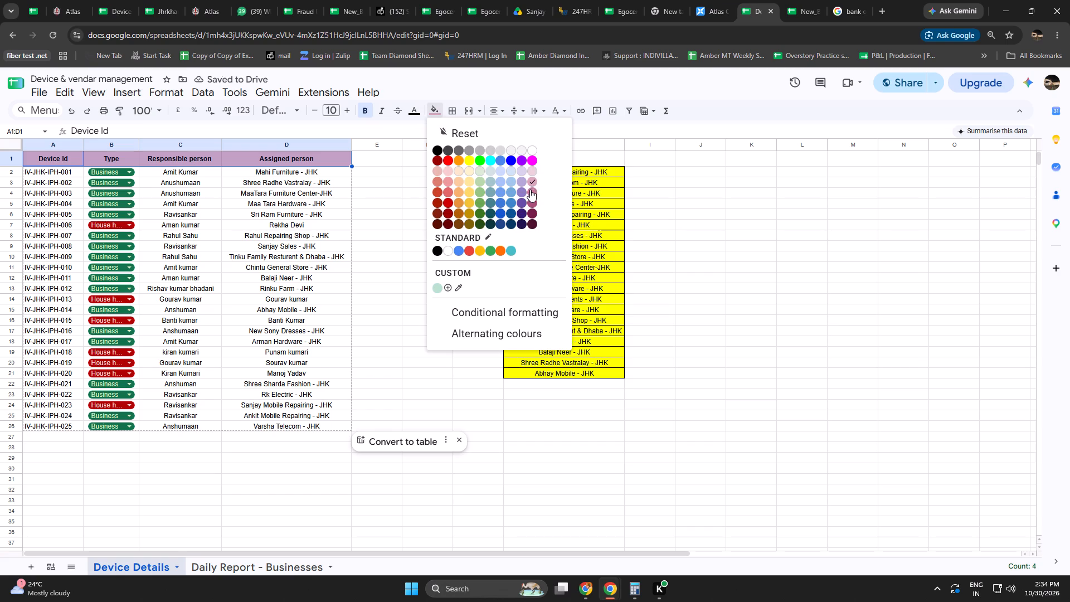
left_click(460, 243)
left_click(887, 420)
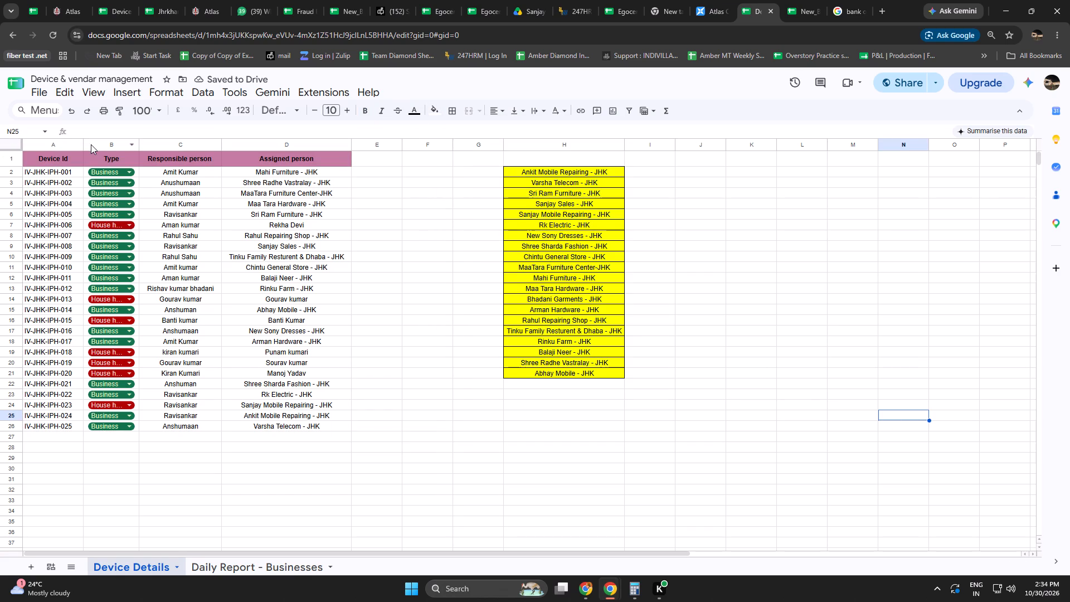
Apply all borders to the whole device table, A1:D26, from the Device Id header through the Varsha Telecom - JHK row.
left_click_drag(50, 174, 80, 182)
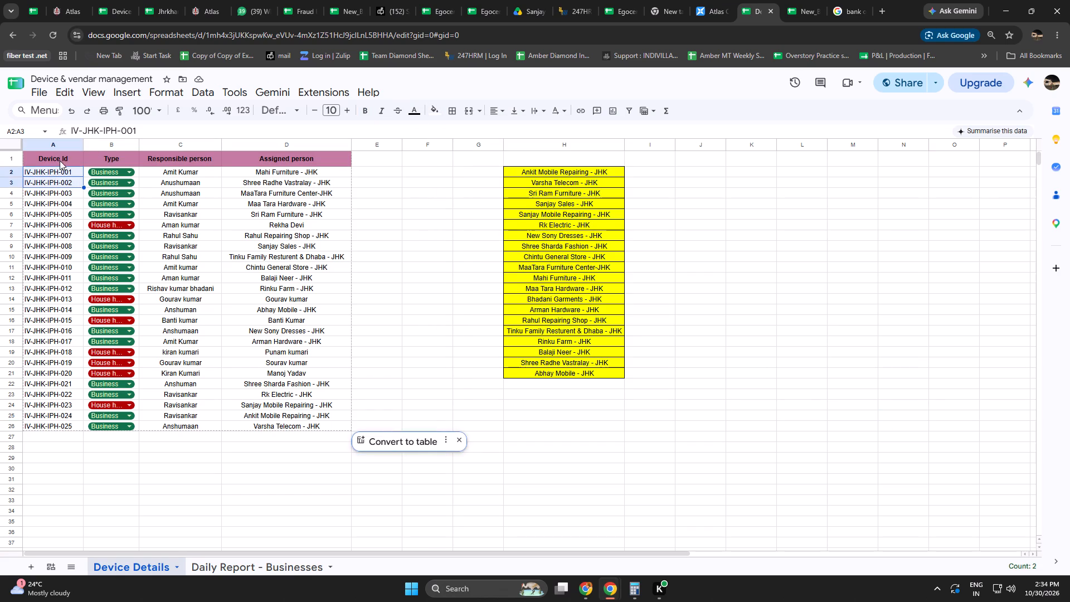
left_click_drag(60, 161, 328, 426)
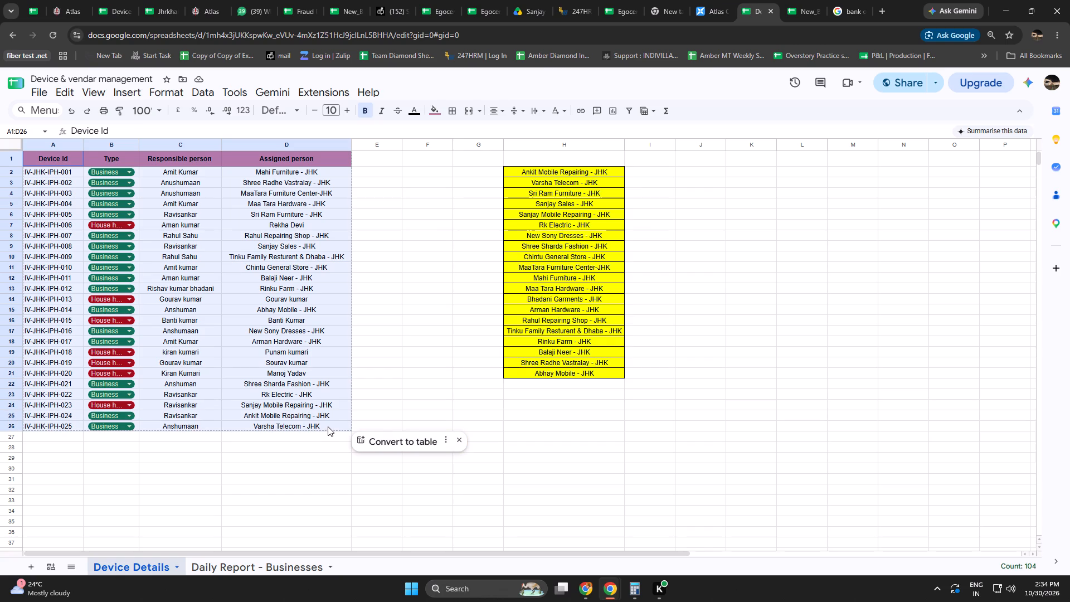
left_click_drag(328, 426, 327, 429)
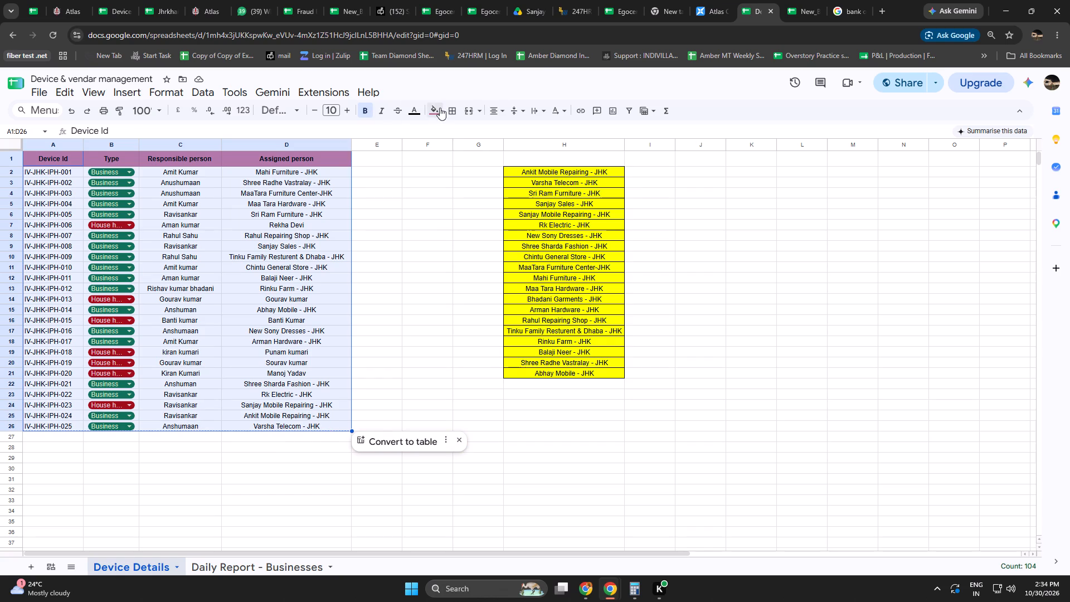
left_click(445, 111)
left_click(454, 129)
left_click(372, 312)
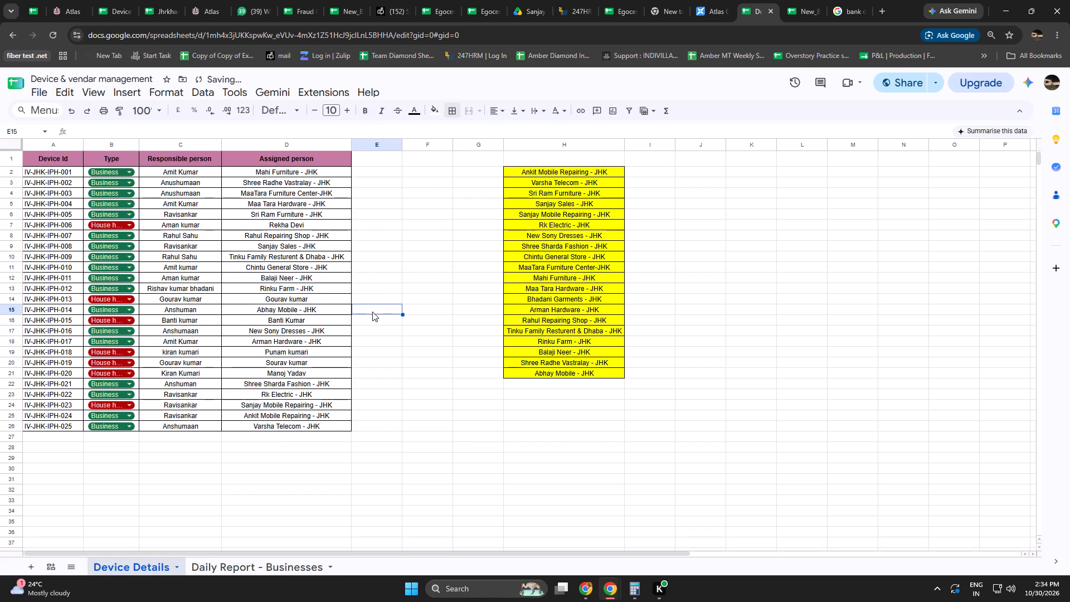
left_click(412, 337)
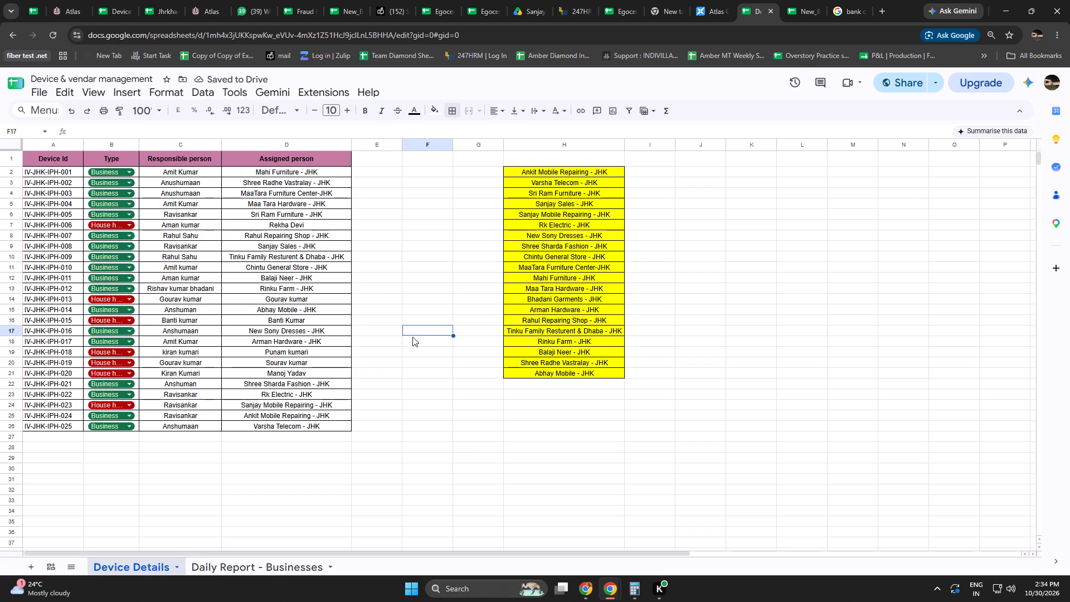
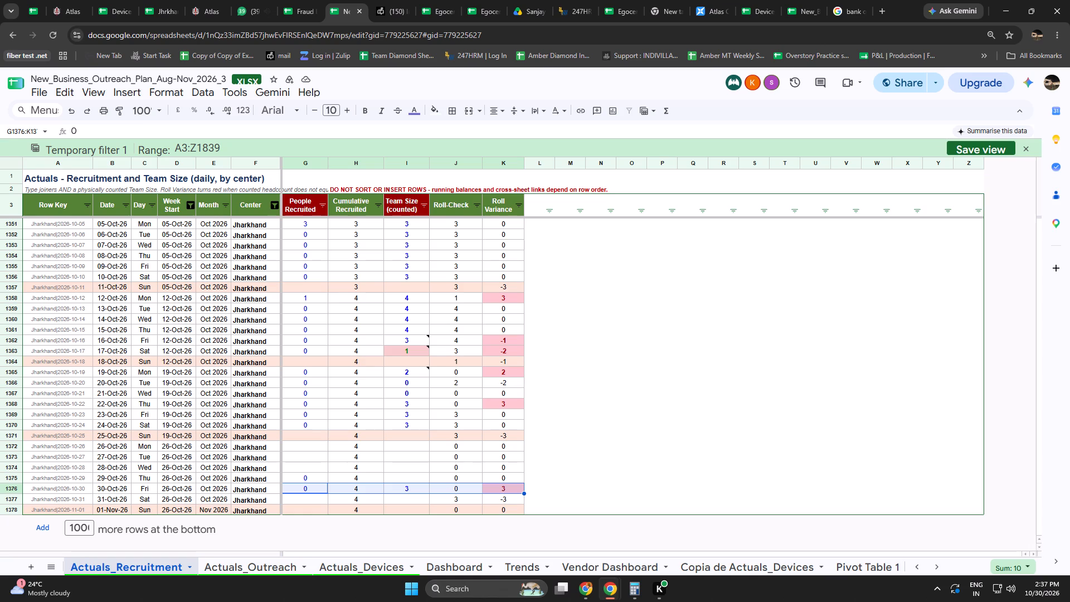
Switch from the Actuals_Recruitment sheet to the Actuals_Outreach sheet in the New_Business_Outreach_Plan_Aug-Nov_2026_3 workbook.
left_click(223, 568)
left_click(140, 571)
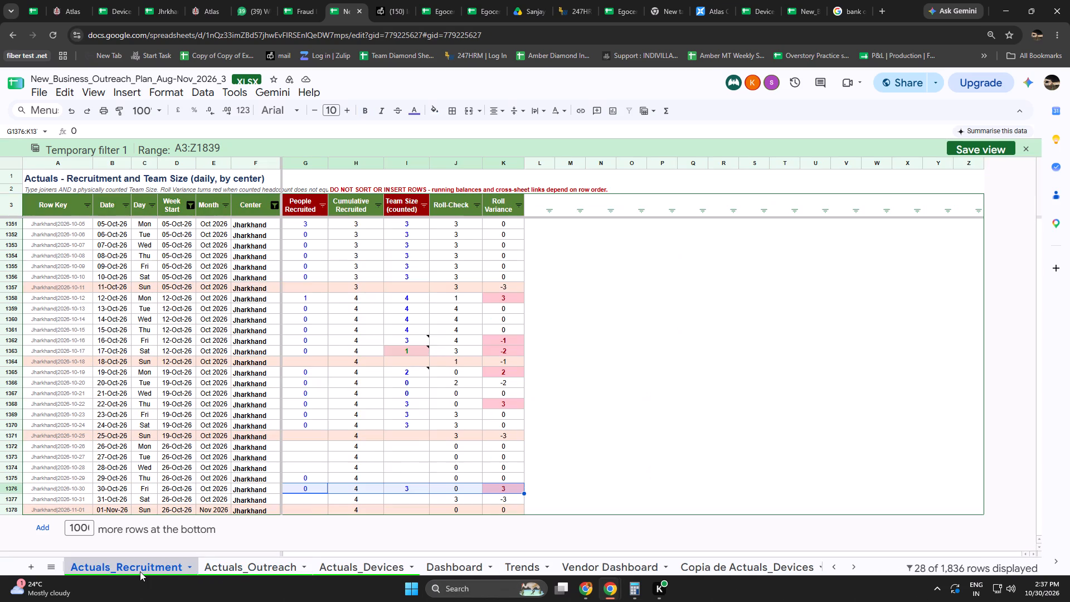
left_click(236, 576)
left_click(235, 571)
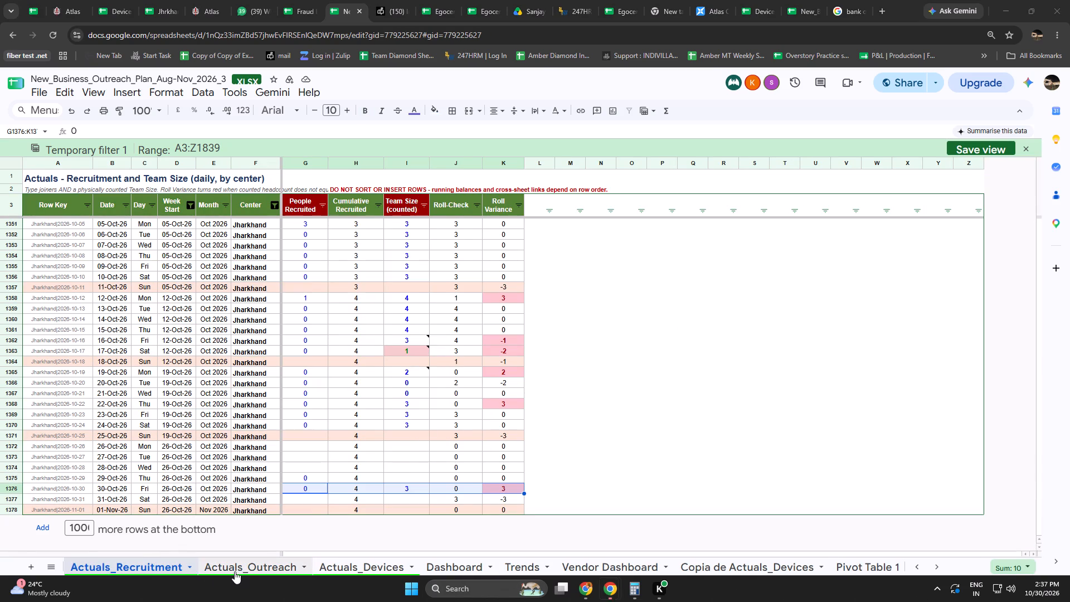
In the Actuals_Outreach sheet, select the empty Vendors Committed cell in the Jharkhand row for 30-Oct-26.
left_click(162, 571)
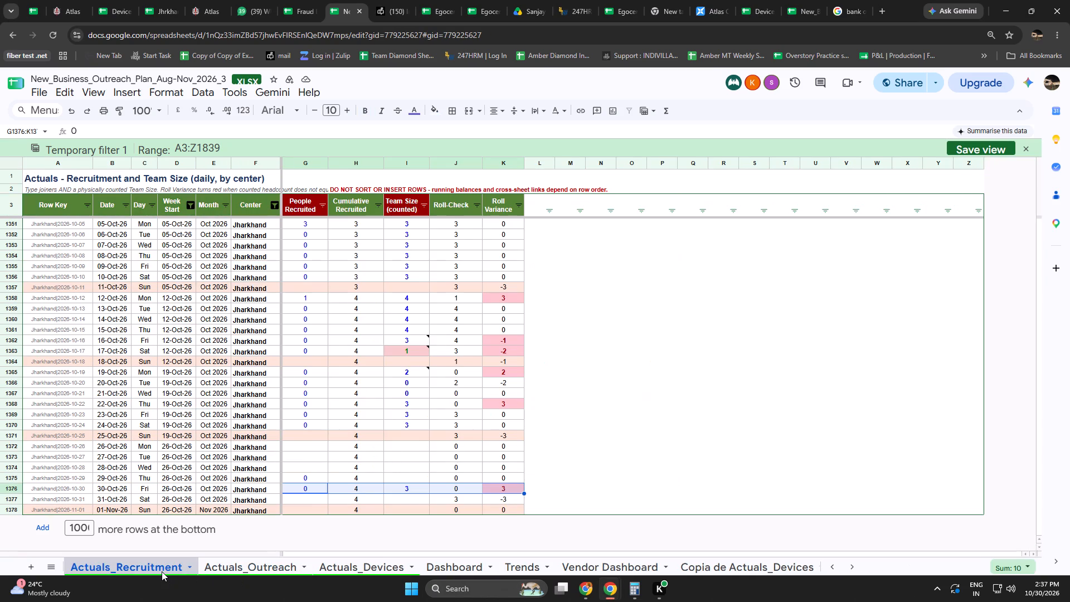
left_click(227, 565)
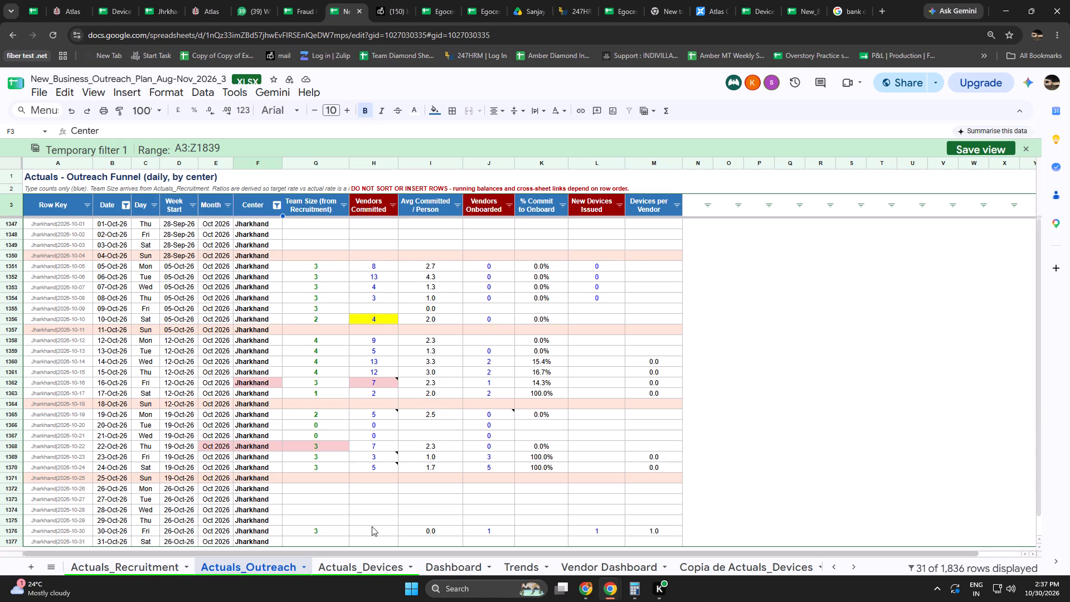
left_click(357, 532)
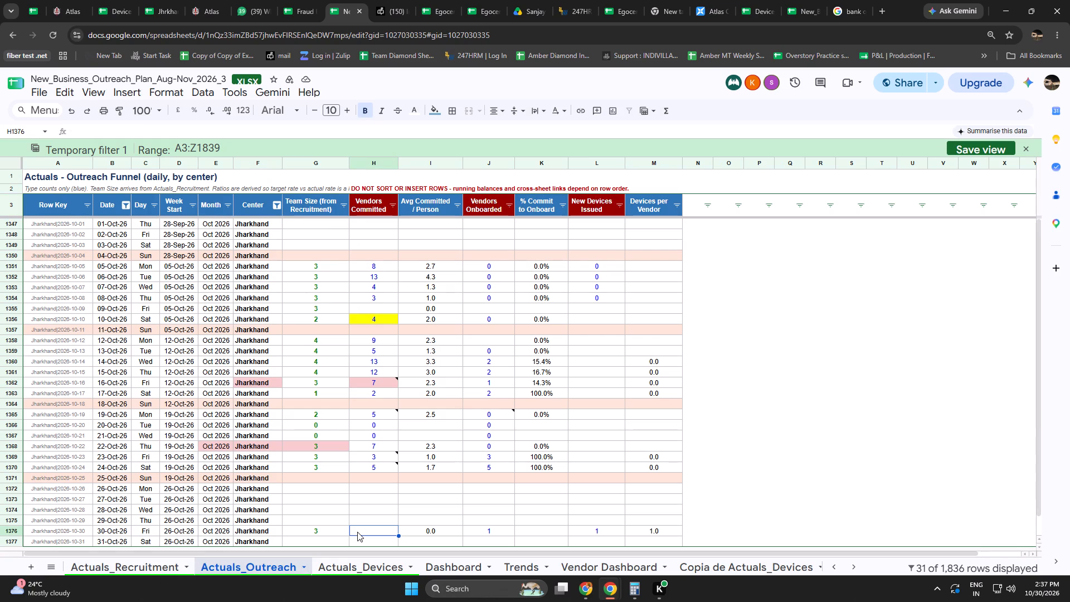